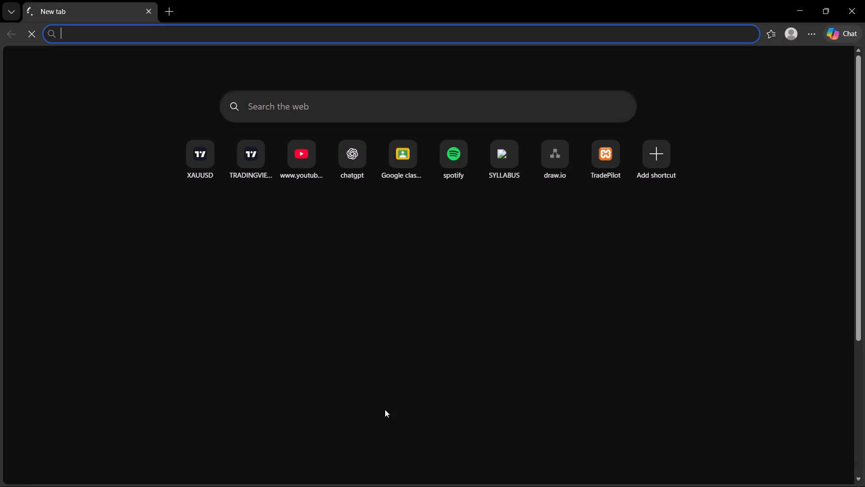
# Reopen the recently closed files DATA ANALYTICS Syllabus.pdf and daspracticals.pdf.
pyautogui.scroll(2, 413, 423)
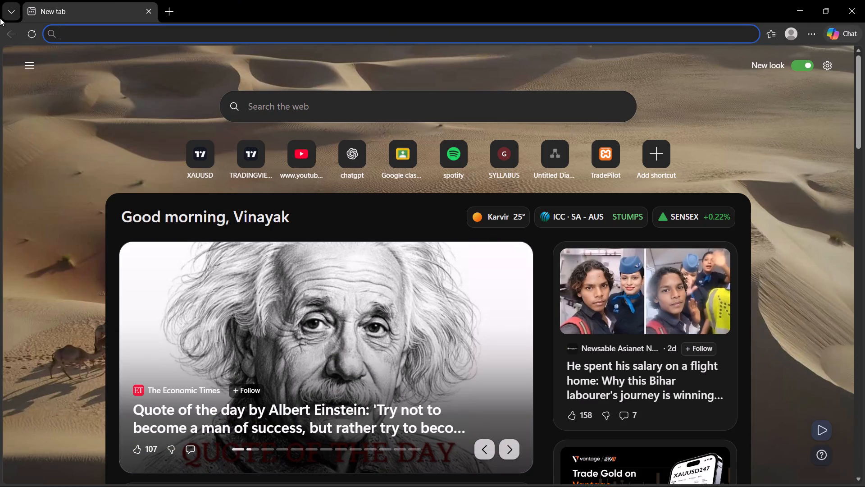
pyautogui.click(9, 9)
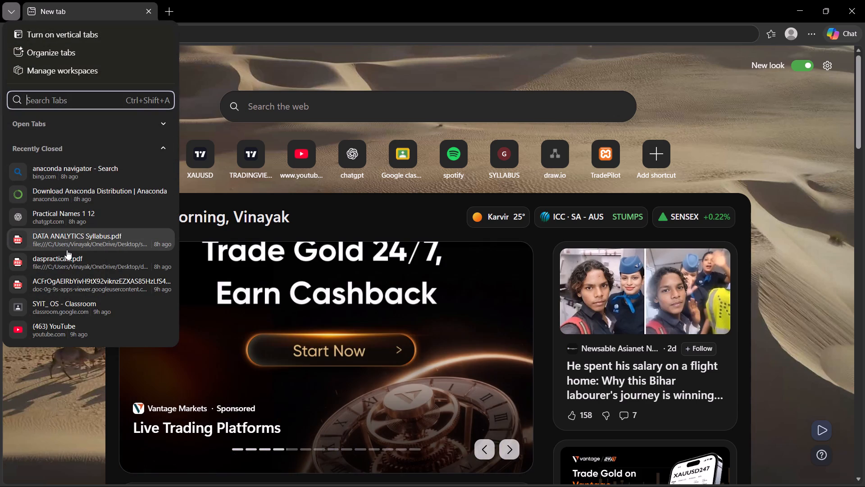
pyautogui.click(67, 250)
pyautogui.click(8, 14)
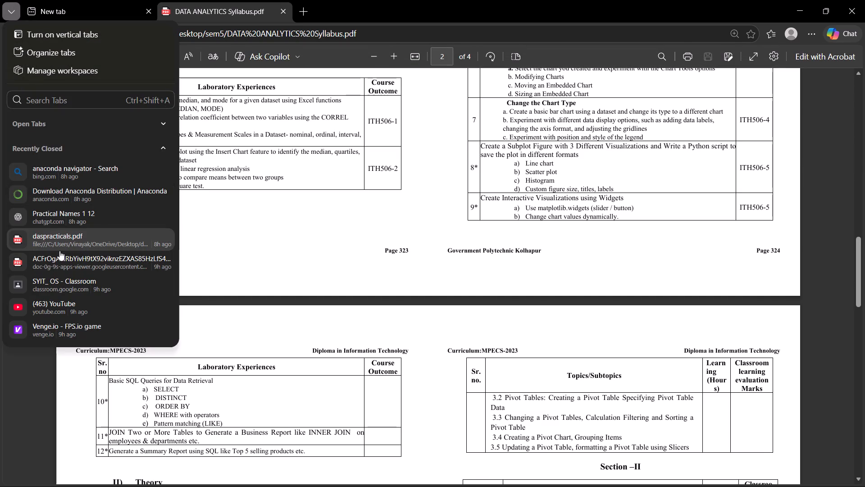
pyautogui.click(61, 240)
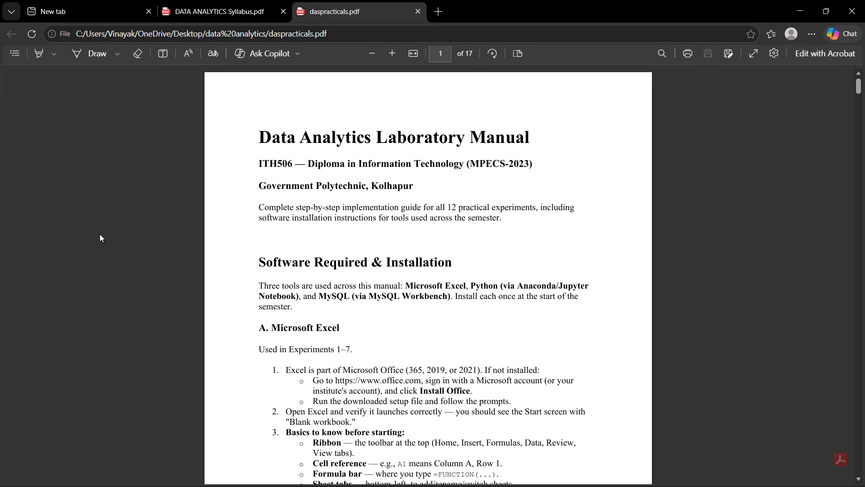
# Examine the title on the first page of the laboratory manual.
pyautogui.moveTo(261, 133); pyautogui.dragTo(522, 120)
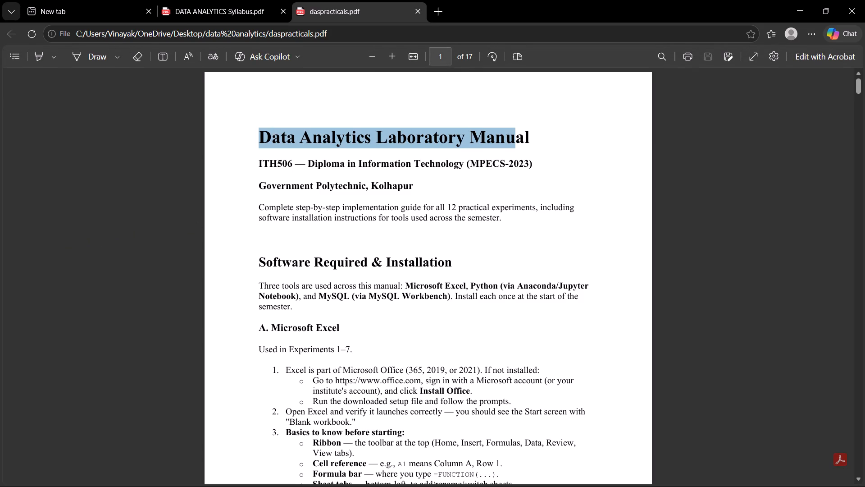
pyautogui.moveTo(522, 120); pyautogui.dragTo(543, 147)
pyautogui.click(529, 135)
pyautogui.moveTo(531, 135); pyautogui.dragTo(287, 149)
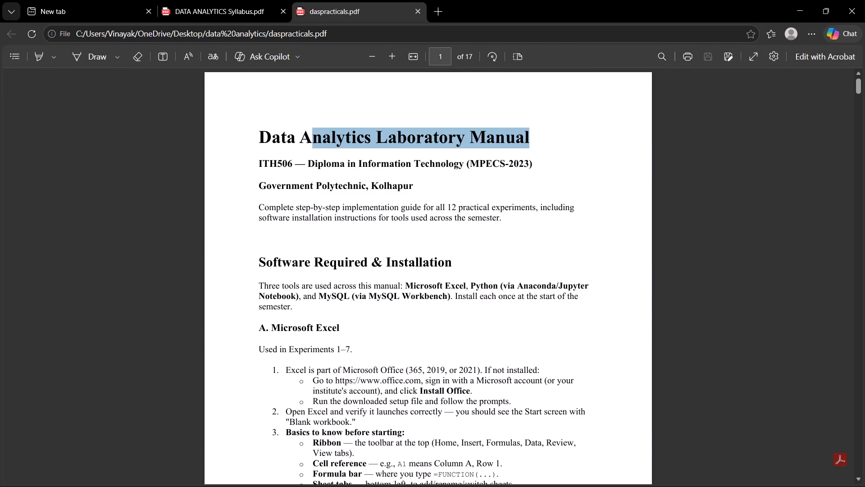
pyautogui.moveTo(287, 149); pyautogui.dragTo(185, 149)
pyautogui.click(153, 177)
pyautogui.moveTo(266, 125); pyautogui.dragTo(525, 129)
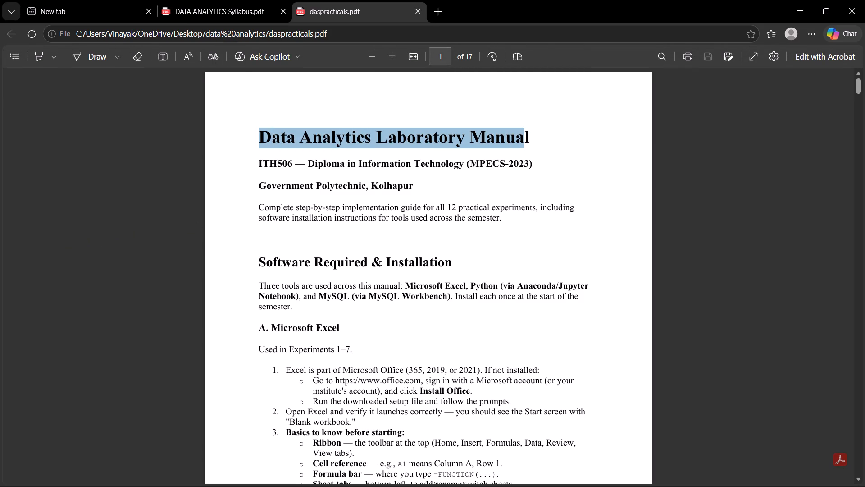
pyautogui.moveTo(525, 129); pyautogui.dragTo(526, 129)
pyautogui.click(529, 134)
pyautogui.moveTo(528, 134); pyautogui.dragTo(175, 139)
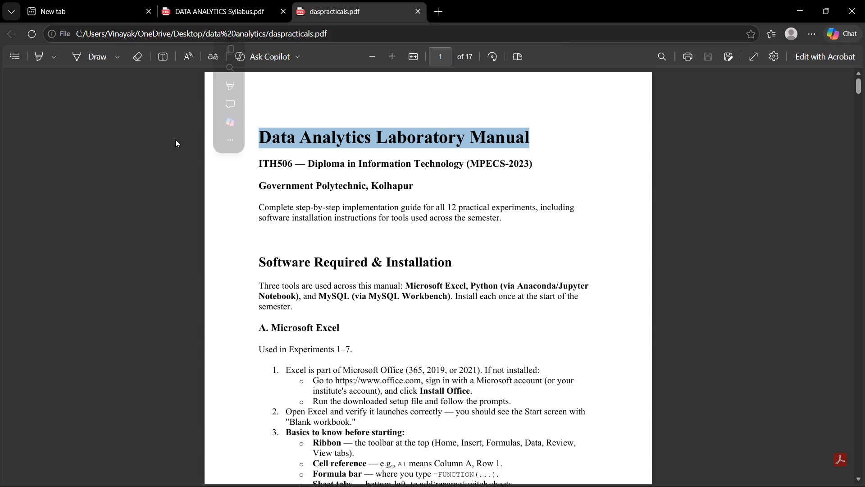
pyautogui.click(161, 167)
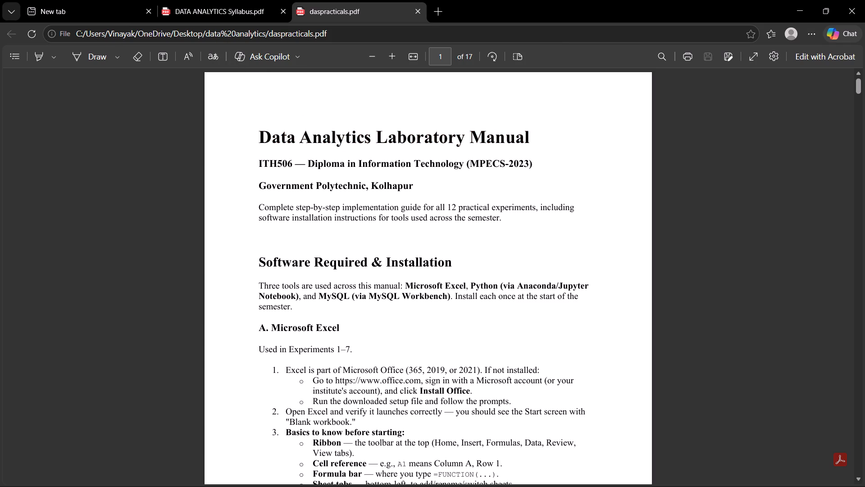
pyautogui.moveTo(268, 135); pyautogui.dragTo(534, 143)
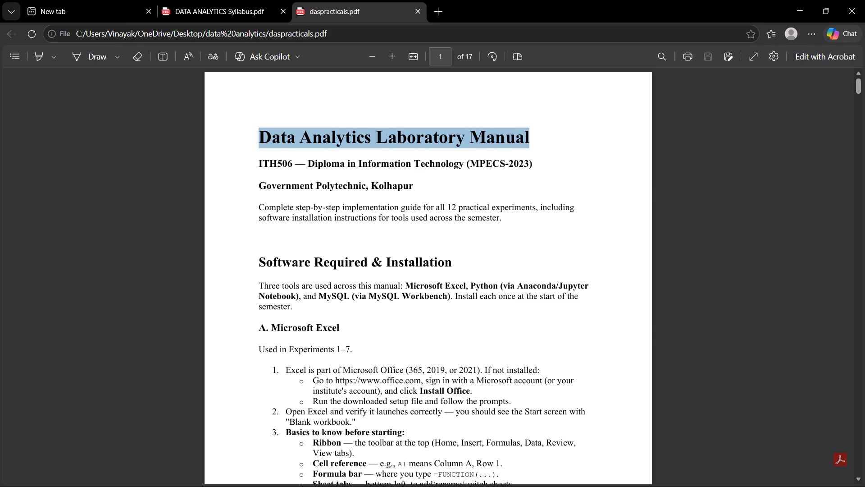
pyautogui.moveTo(534, 143); pyautogui.dragTo(529, 138)
pyautogui.click(529, 138)
# Read through the manual's software installation sections on Microsoft Excel, Python with Anaconda, and MySQL Server with MySQL Workbench.
pyautogui.scroll(-2, 250, 221)
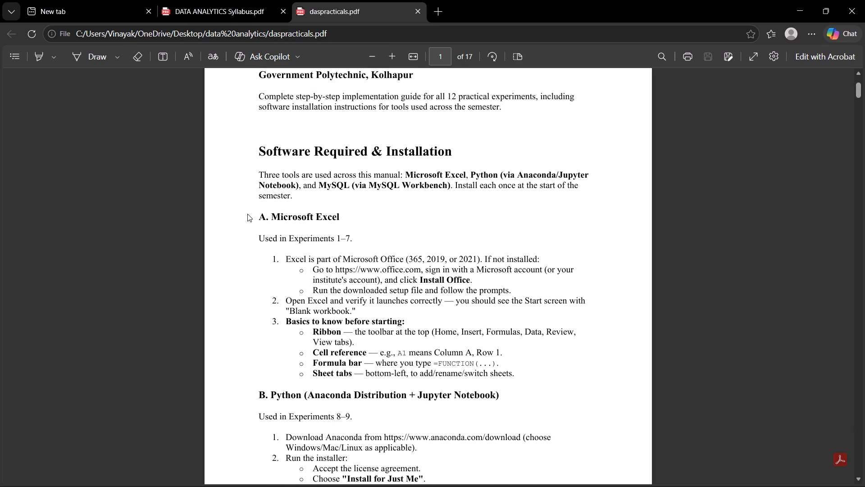
pyautogui.scroll(-2, 246, 207)
pyautogui.scroll(-1, 320, 235)
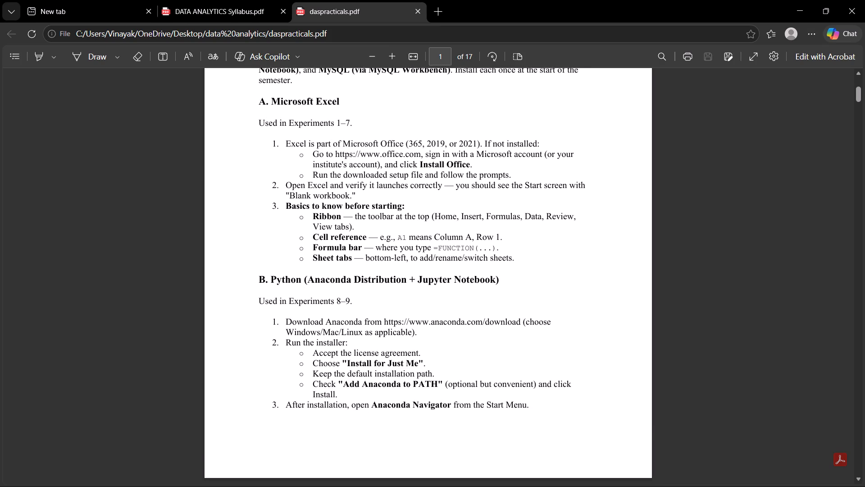
pyautogui.moveTo(264, 227); pyautogui.dragTo(268, 230)
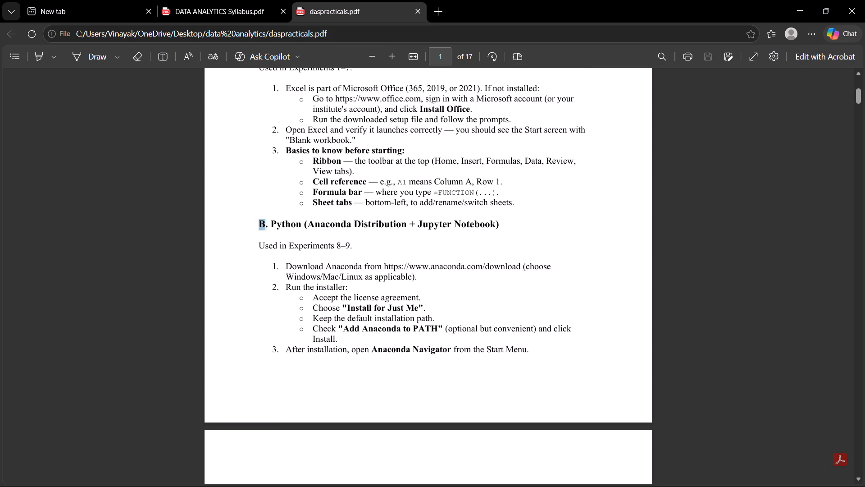
pyautogui.moveTo(268, 230); pyautogui.dragTo(516, 230)
pyautogui.click(430, 240)
pyautogui.scroll(-4, 419, 237)
pyautogui.scroll(-1, 375, 227)
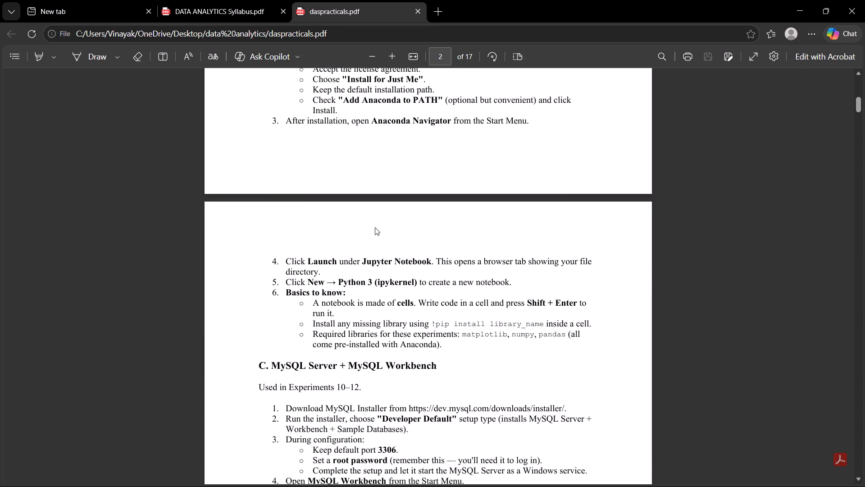
pyautogui.scroll(-3, 326, 249)
pyautogui.moveTo(435, 137); pyautogui.dragTo(219, 152)
pyautogui.click(219, 152)
pyautogui.moveTo(261, 138); pyautogui.dragTo(357, 135)
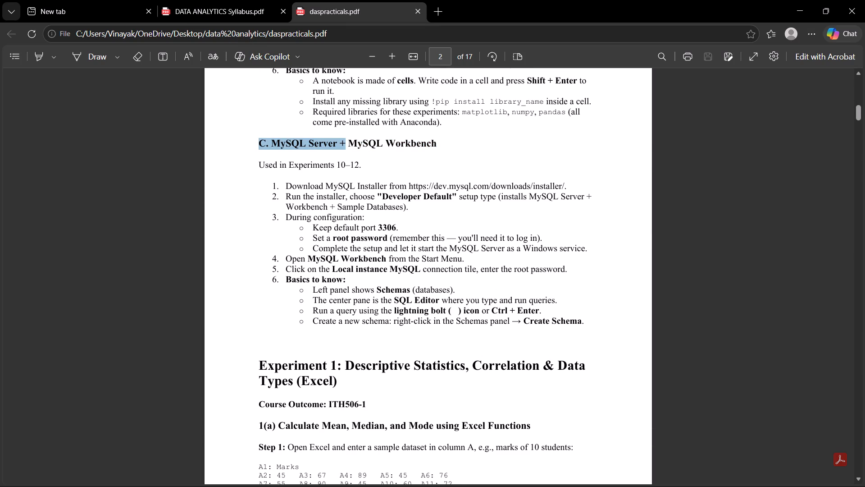
pyautogui.moveTo(357, 135); pyautogui.dragTo(442, 139)
pyautogui.click(427, 161)
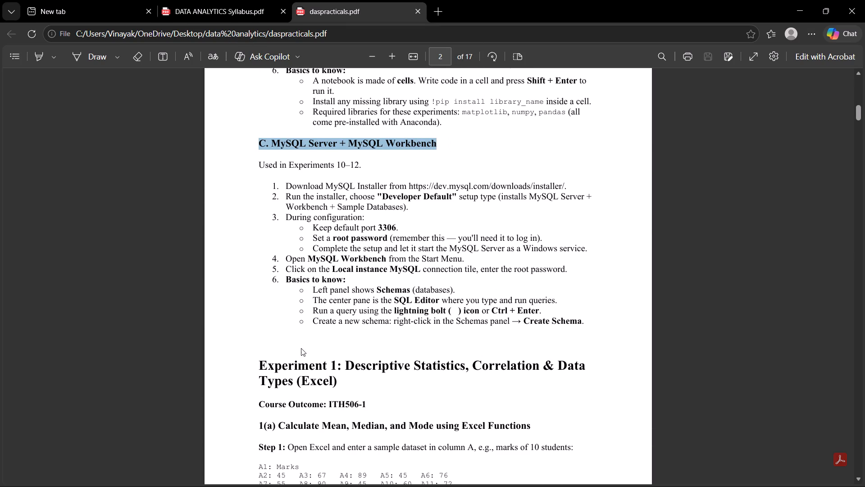
# Examine the Experiment 1 heading on page 2 and which software the experiment uses.
pyautogui.moveTo(252, 359); pyautogui.dragTo(385, 385)
pyautogui.moveTo(337, 380); pyautogui.dragTo(323, 381)
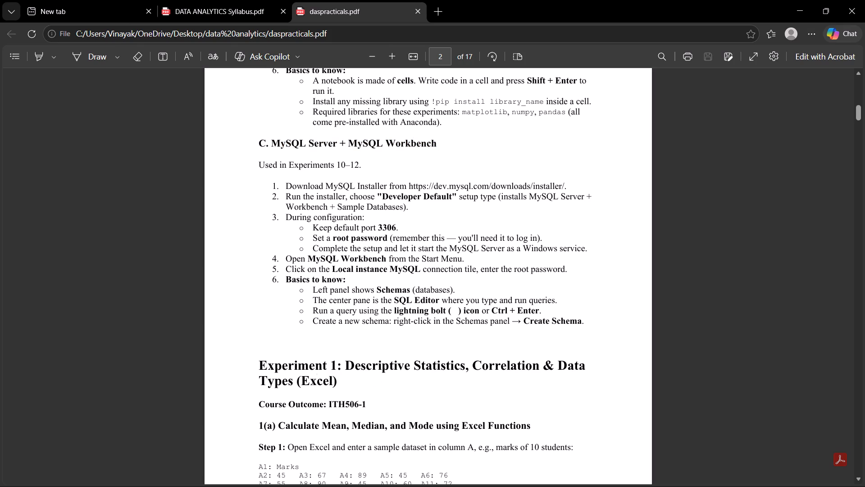
pyautogui.moveTo(323, 381); pyautogui.dragTo(246, 362)
pyautogui.click(259, 368)
pyautogui.moveTo(257, 353); pyautogui.dragTo(333, 367)
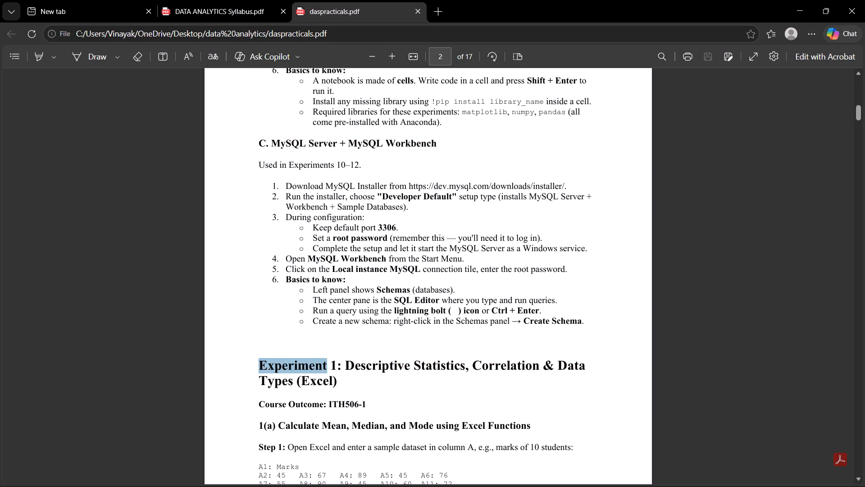
pyautogui.moveTo(333, 367); pyautogui.dragTo(347, 388)
pyautogui.click(344, 385)
pyautogui.moveTo(341, 382); pyautogui.dragTo(240, 366)
pyautogui.click(379, 382)
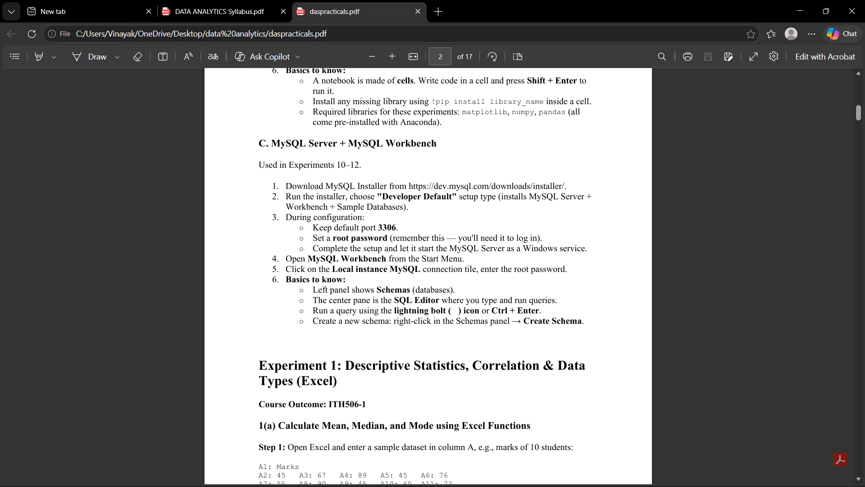
pyautogui.scroll(-2, 349, 277)
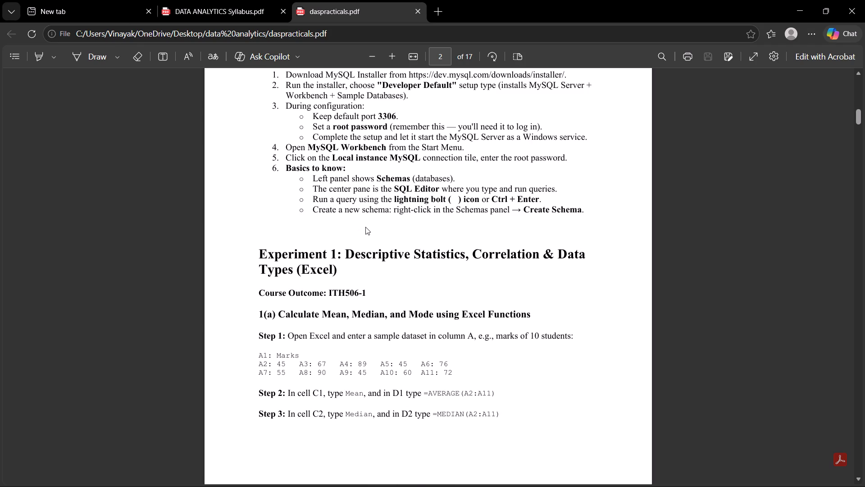
pyautogui.scroll(-1, 356, 235)
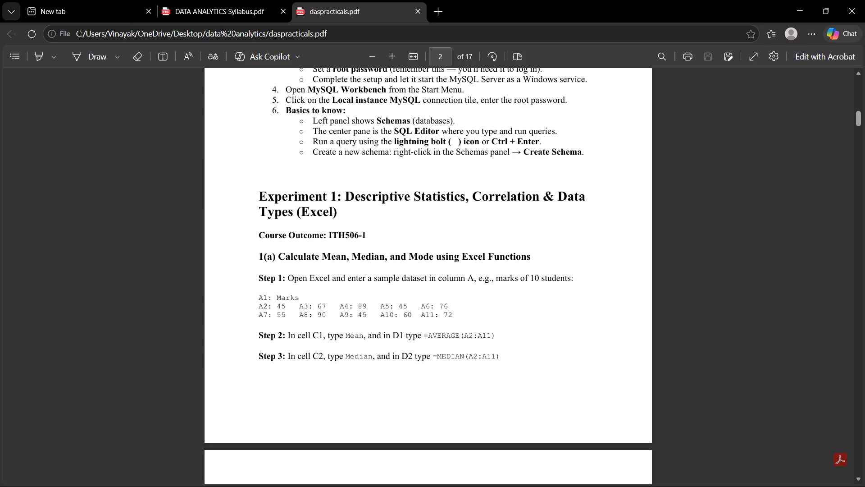
pyautogui.doubleClick(502, 205)
pyautogui.click(379, 226)
pyautogui.doubleClick(320, 211)
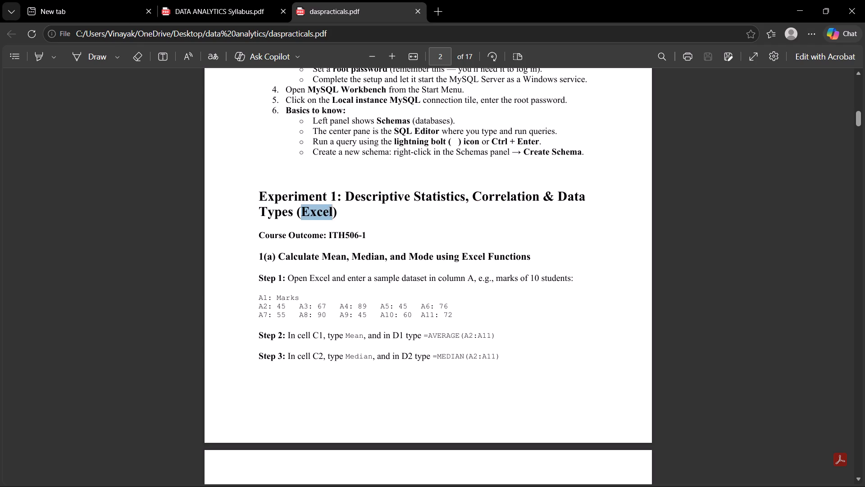
pyautogui.click(286, 242)
# Examine the subheading of part 1(a) under Experiment 1.
pyautogui.moveTo(281, 258); pyautogui.dragTo(530, 256)
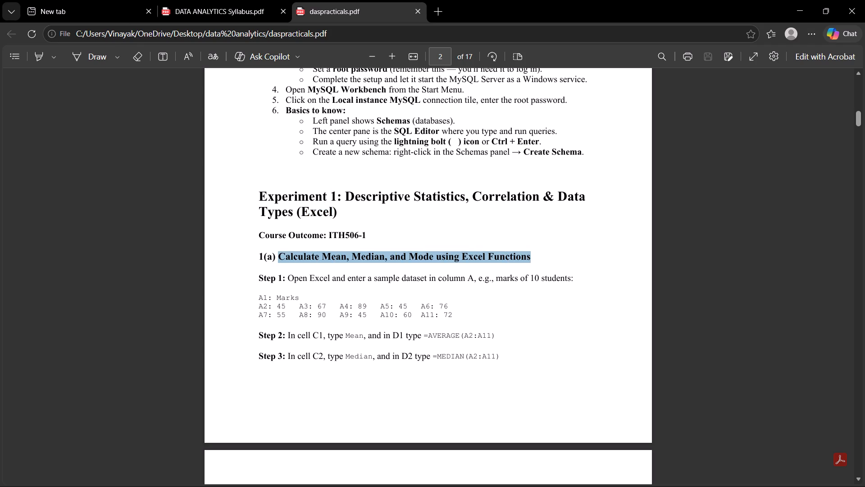
pyautogui.moveTo(530, 256); pyautogui.dragTo(532, 256)
pyautogui.click(532, 255)
pyautogui.moveTo(533, 255); pyautogui.dragTo(264, 243)
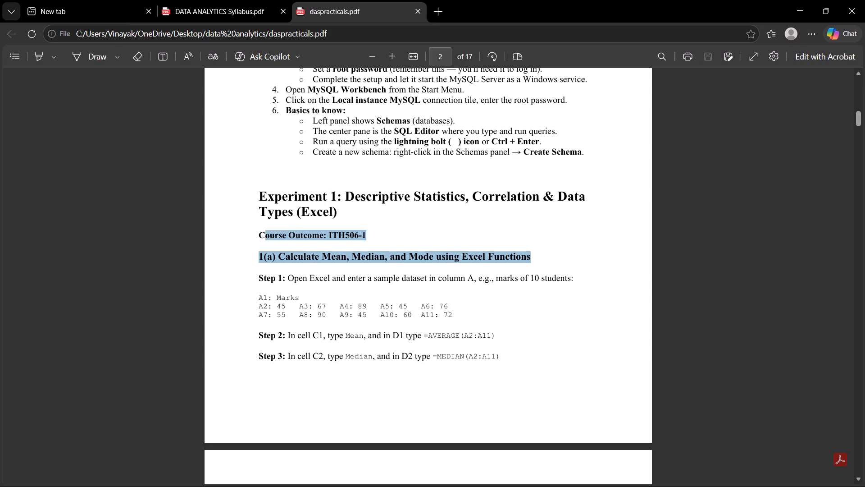
pyautogui.moveTo(264, 243); pyautogui.dragTo(246, 256)
pyautogui.click(235, 261)
pyautogui.moveTo(257, 253); pyautogui.dragTo(260, 255)
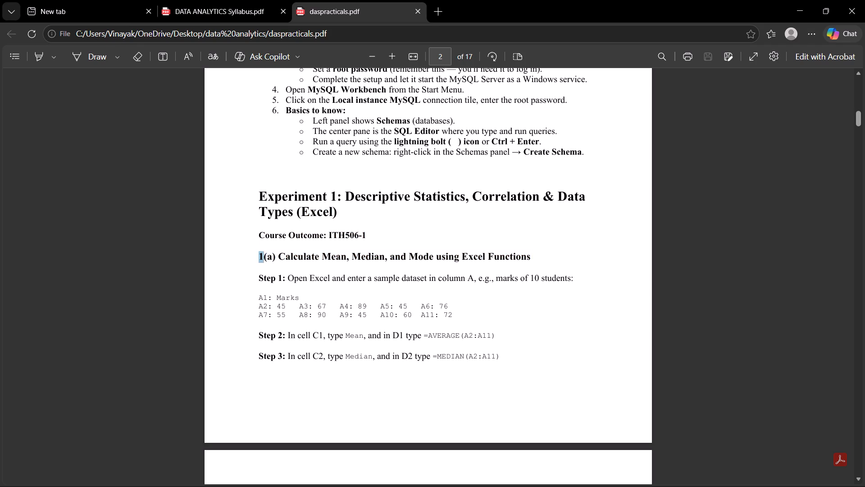
pyautogui.moveTo(260, 255); pyautogui.dragTo(540, 266)
pyautogui.click(533, 260)
pyautogui.moveTo(532, 257); pyautogui.dragTo(447, 257)
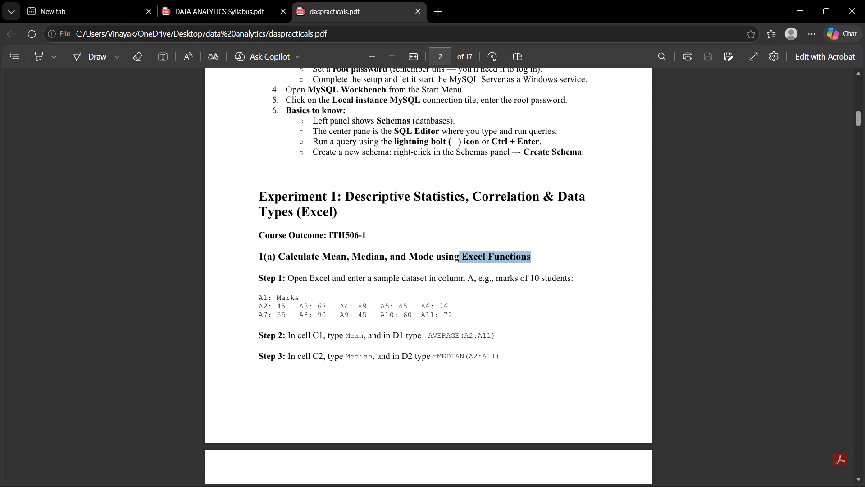
pyautogui.moveTo(447, 257); pyautogui.dragTo(249, 253)
pyautogui.click(243, 267)
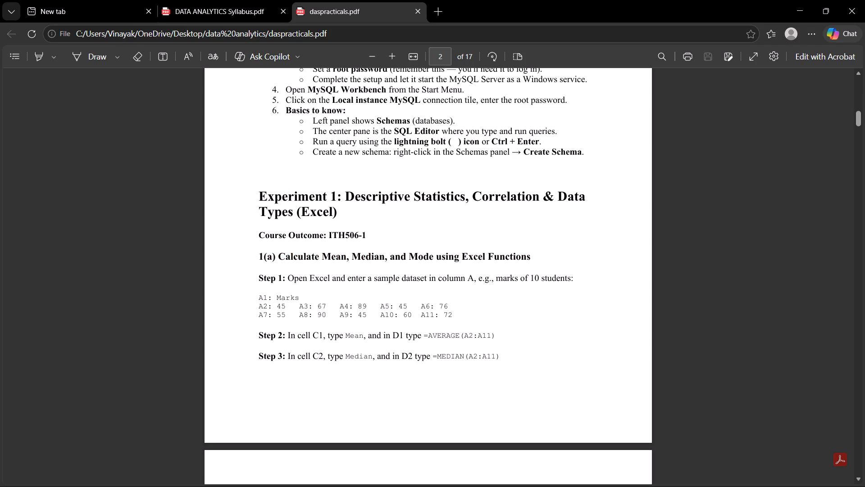
# Open Word and create a blank document.
pyautogui.click(292, 471)
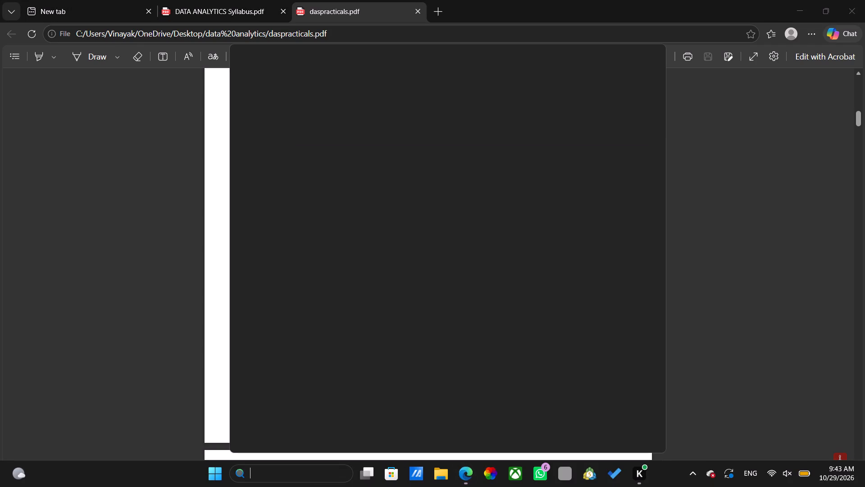
pyautogui.write('word')
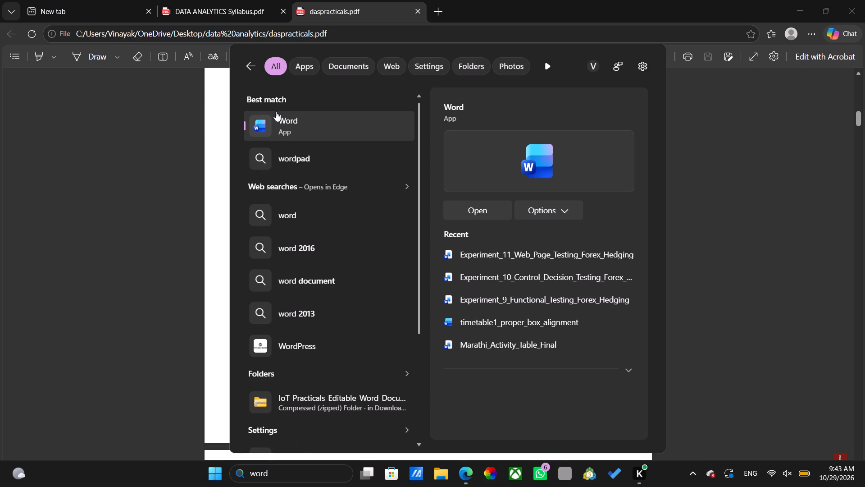
pyautogui.click(270, 133)
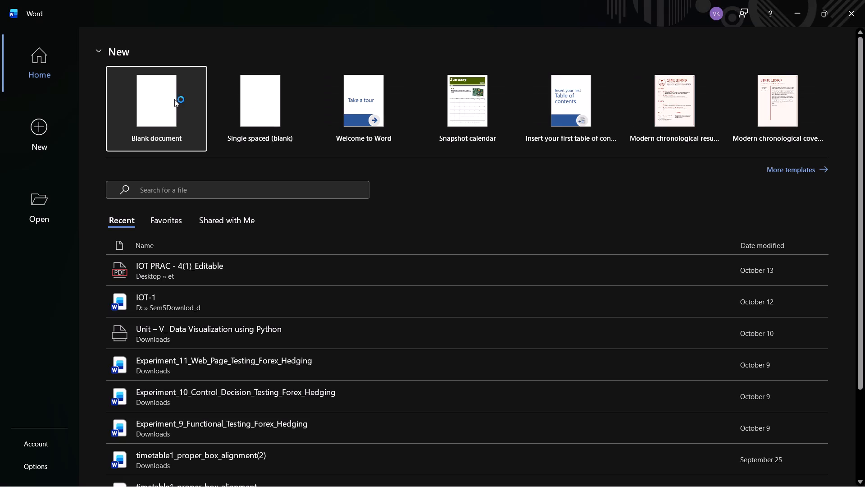
pyautogui.click(160, 101)
pyautogui.scroll(-1, 201, 124)
# Copy the heading "Experiment 1: Descriptive Statistics, Correlation & Data Types (Excel)" from the manual PDF into the blank Word document.
pyautogui.hotkey('alt', 'Tab')
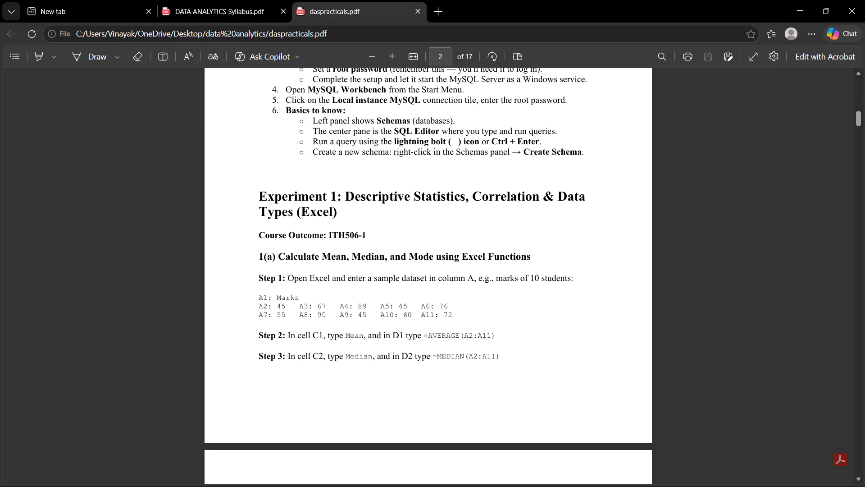
pyautogui.moveTo(255, 193); pyautogui.dragTo(364, 221)
pyautogui.moveTo(364, 221); pyautogui.dragTo(359, 216)
pyautogui.click(344, 211)
pyautogui.moveTo(339, 211); pyautogui.dragTo(252, 196)
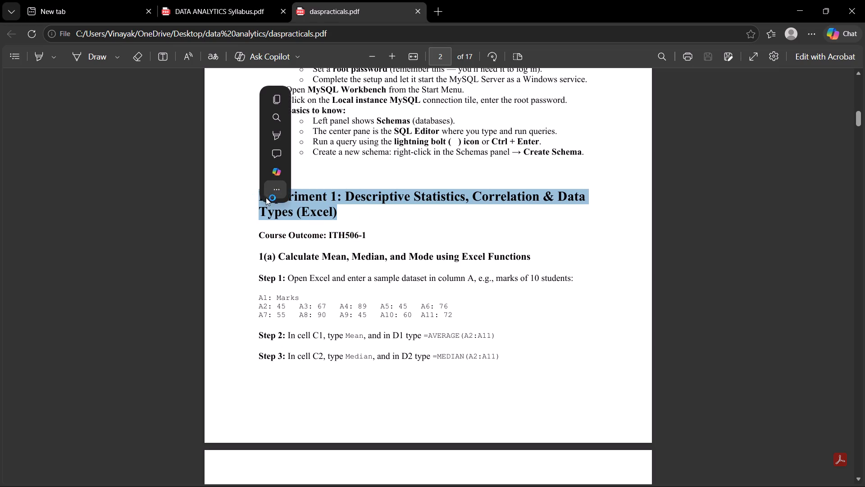
pyautogui.hotkey('ctrl', 'c')
pyautogui.hotkey('alt', 'Tab')
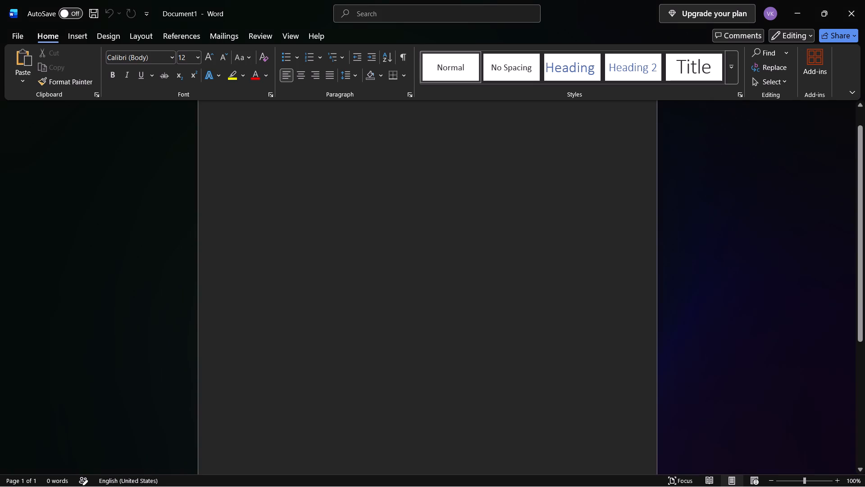
pyautogui.hotkey('ctrl', 'v')
pyautogui.hotkey('alt', 'Tab')
pyautogui.hotkey('alt', 'Tab')
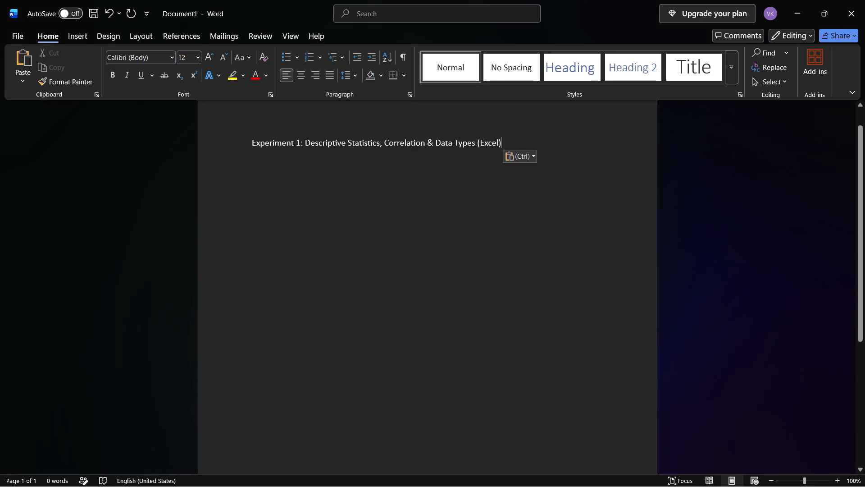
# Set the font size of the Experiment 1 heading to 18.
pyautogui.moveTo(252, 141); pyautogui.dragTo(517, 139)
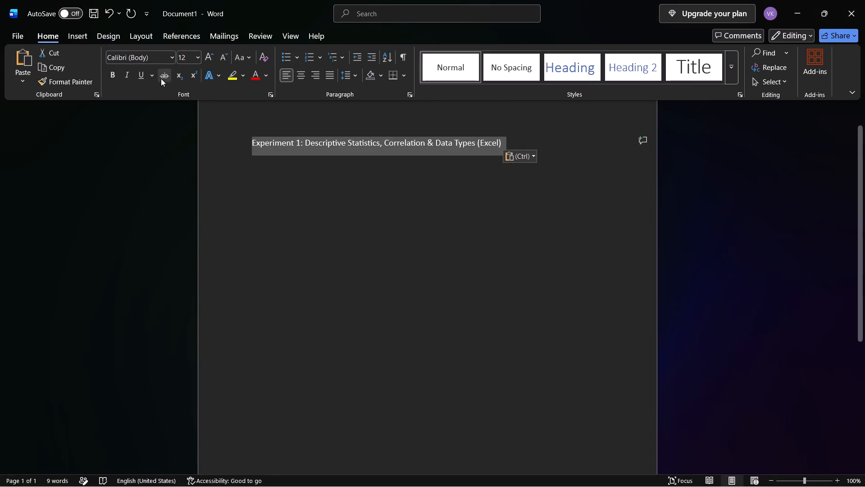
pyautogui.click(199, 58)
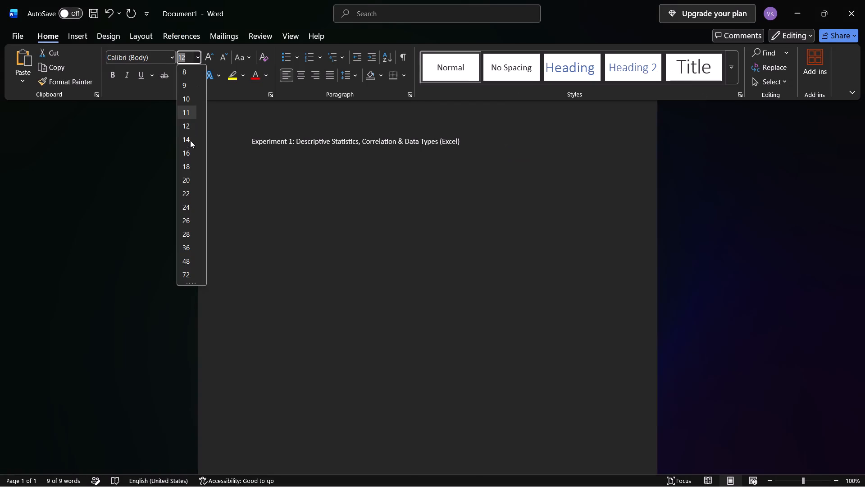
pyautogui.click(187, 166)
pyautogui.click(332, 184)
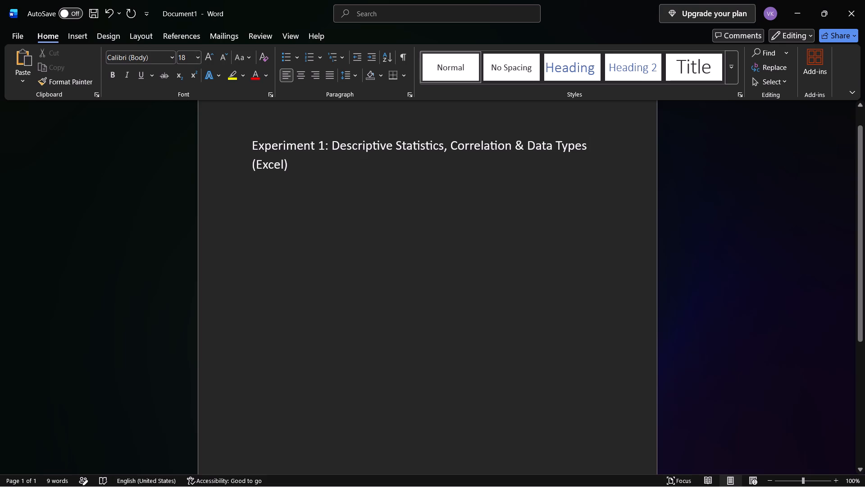
# Set the font size of the whole Experiment 1 heading to 16.
pyautogui.moveTo(296, 165); pyautogui.dragTo(247, 138)
pyautogui.click(196, 58)
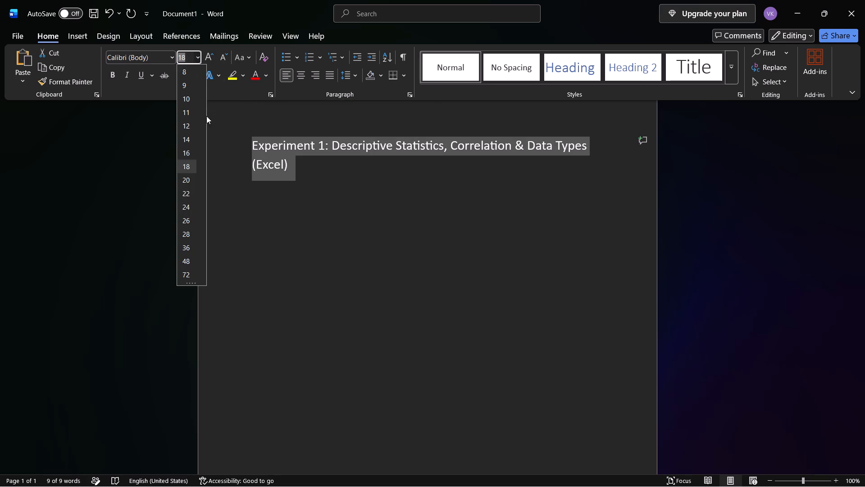
pyautogui.click(186, 152)
pyautogui.click(441, 207)
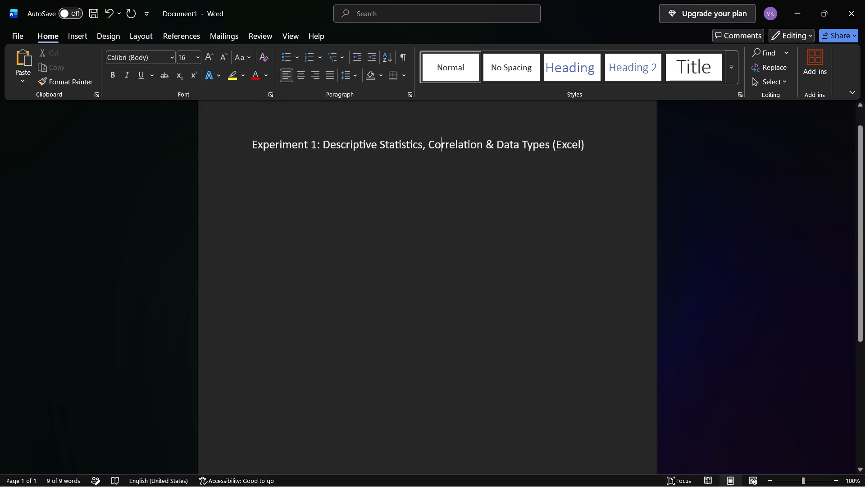
# Copy the subheading "1(a) Calculate Mean, Median, and Mode using Excel Functions" from the manual PDF onto the line below the Word document's heading.
pyautogui.click(596, 142)
pyautogui.press('Return')
pyautogui.press('Return')
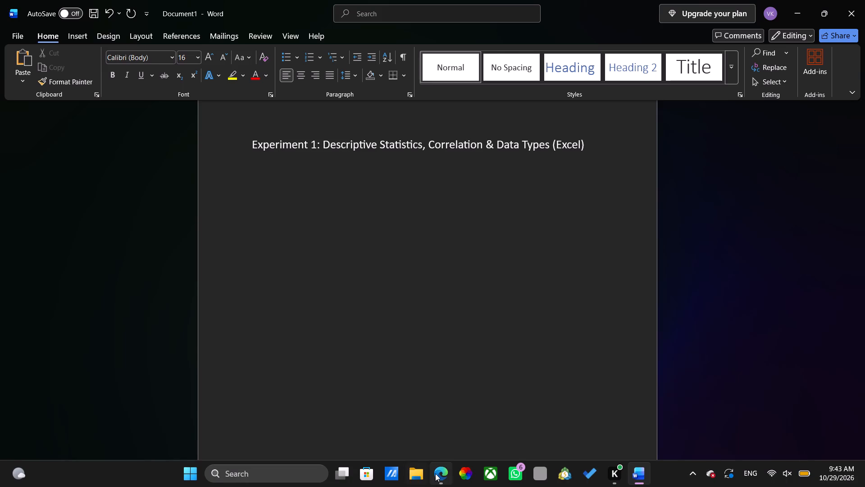
pyautogui.click(435, 473)
pyautogui.moveTo(269, 251); pyautogui.dragTo(301, 256)
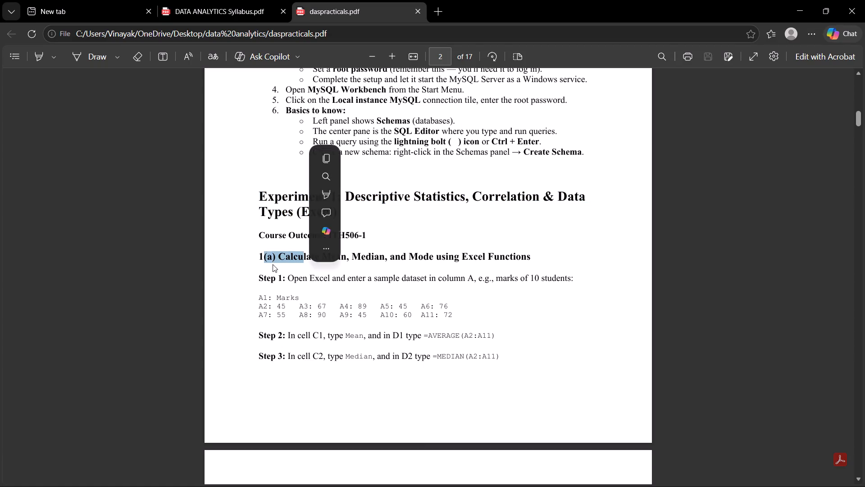
pyautogui.click(267, 262)
pyautogui.click(270, 254)
pyautogui.moveTo(258, 258); pyautogui.dragTo(434, 263)
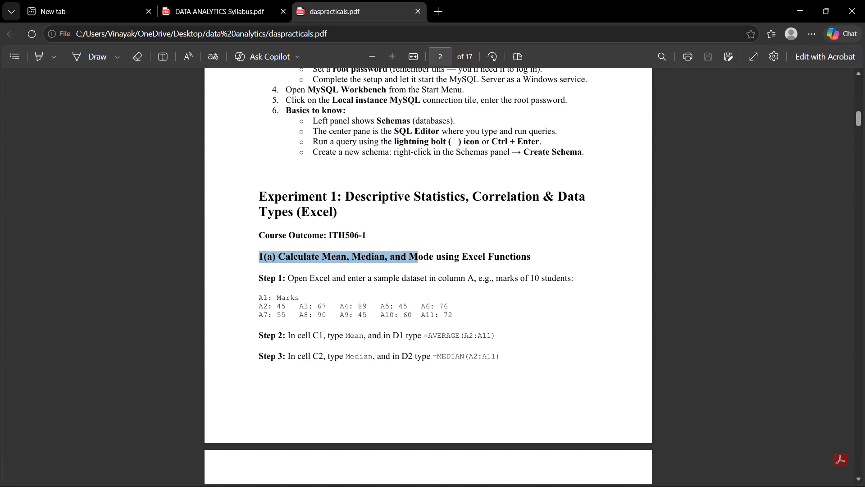
pyautogui.moveTo(434, 263); pyautogui.dragTo(532, 251)
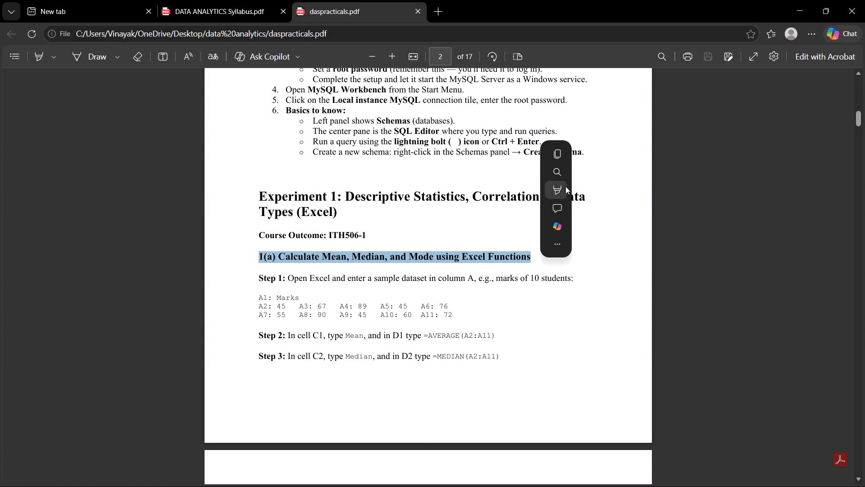
pyautogui.click(558, 158)
pyautogui.hotkey('alt', 'Tab')
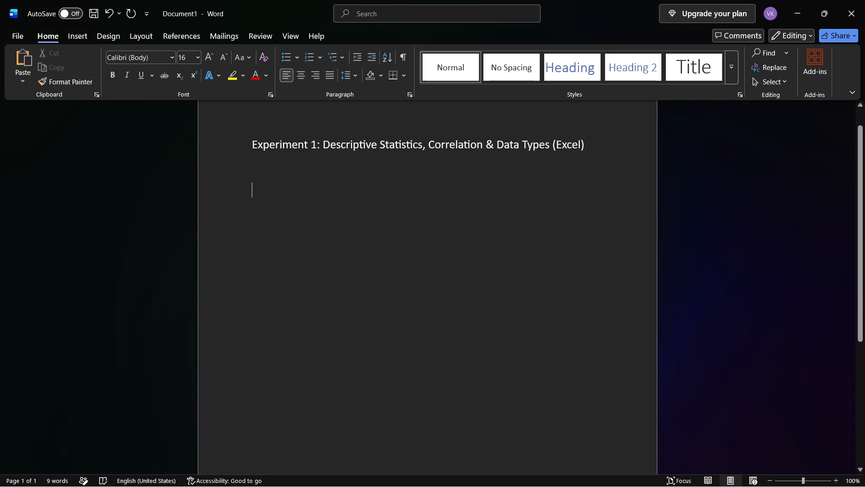
pyautogui.press('BackSpace')
pyautogui.hotkey('ctrl', 'v')
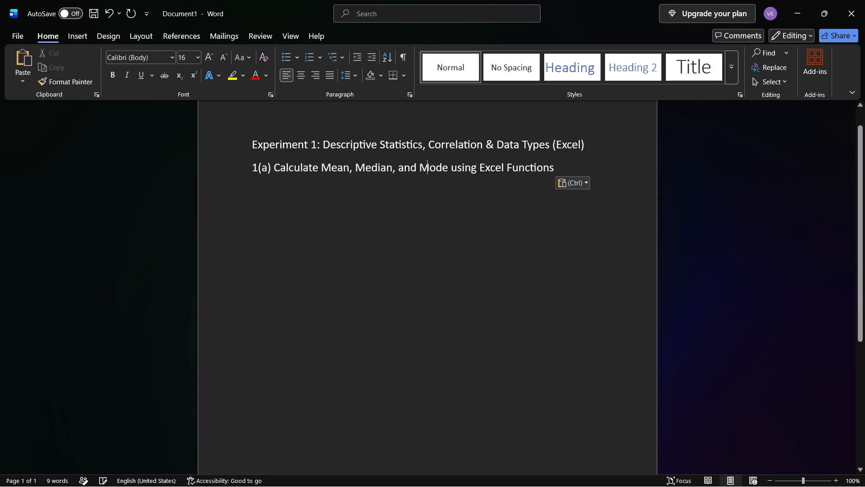
# Set the font size of the 1(a) subheading to 12.
pyautogui.click(197, 56)
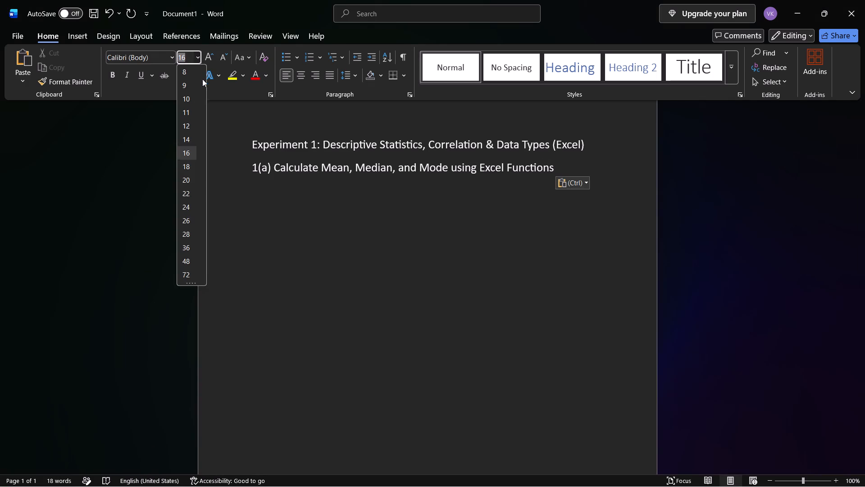
pyautogui.click(185, 130)
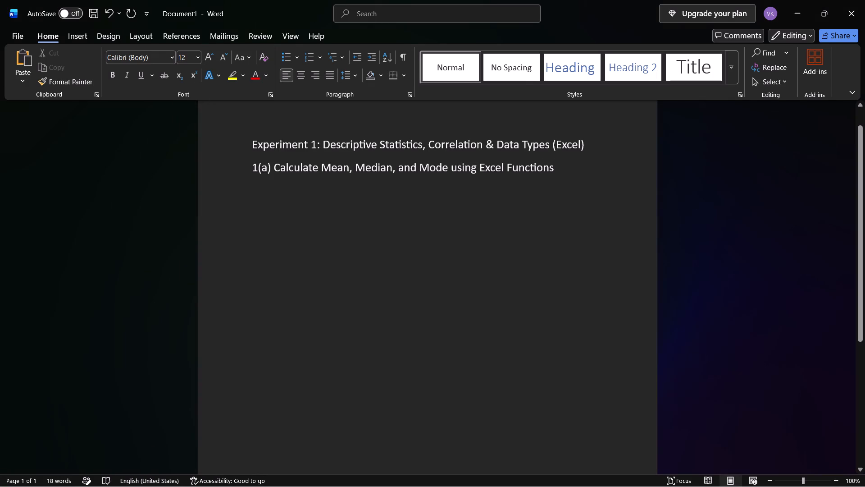
pyautogui.moveTo(554, 169); pyautogui.dragTo(239, 161)
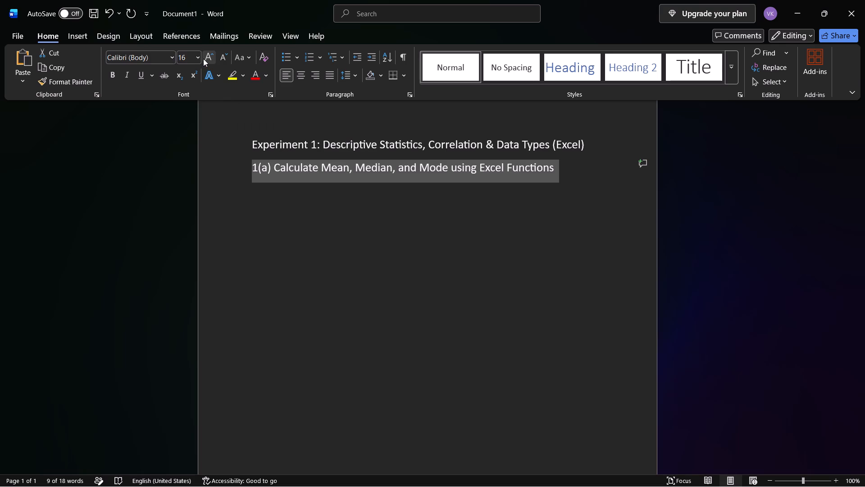
pyautogui.click(200, 56)
pyautogui.click(189, 125)
pyautogui.click(332, 236)
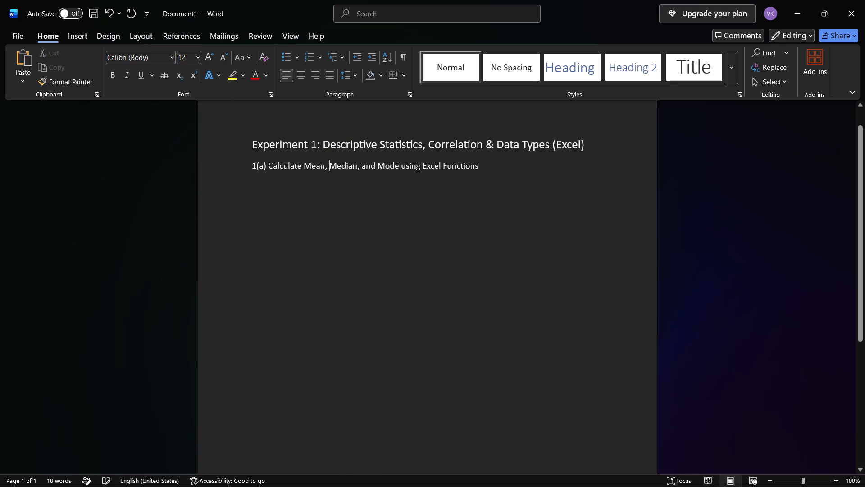
# Copy the subheading "1(b) Calculate Correlation Coefficient using CORREL" from page 3 of the manual onto a new line below 1(a) in Word.
pyautogui.click(487, 166)
pyautogui.press('Return')
pyautogui.hotkey('alt', 'Tab')
pyautogui.scroll(-4, 396, 276)
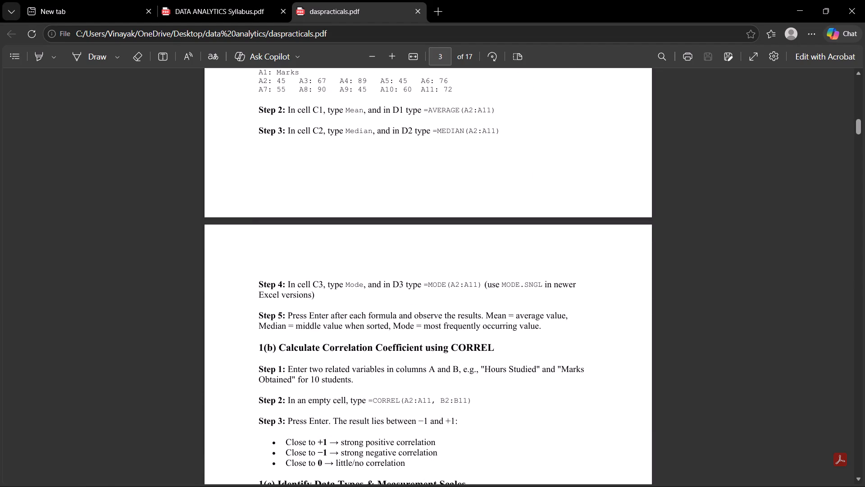
pyautogui.moveTo(261, 347); pyautogui.dragTo(495, 348)
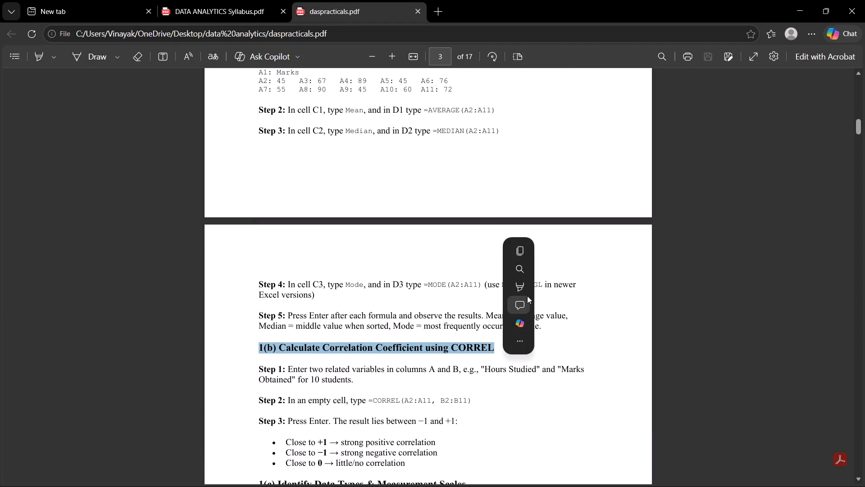
pyautogui.click(520, 248)
pyautogui.hotkey('alt', 'Tab')
pyautogui.hotkey('ctrl', 'v')
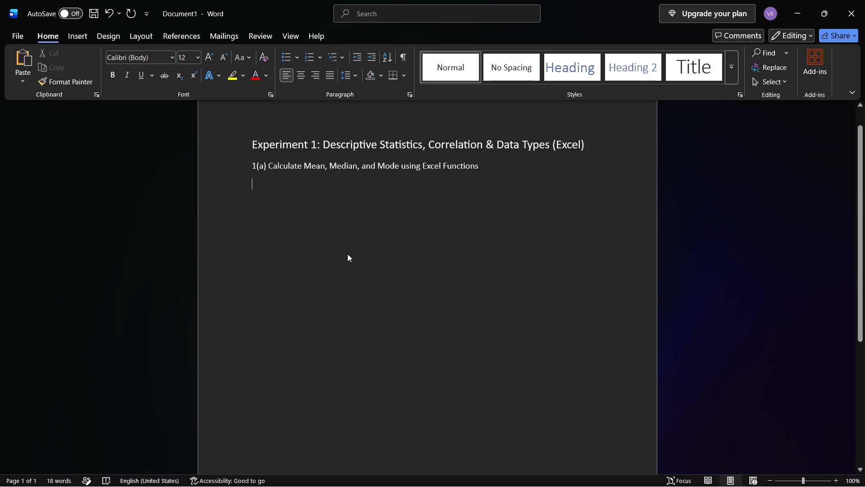
# Copy the subheading "1(c) Identify Data Types & Measurement Scales" from the manual onto a line below 1(b) in Word, and add an empty line after it.
pyautogui.hotkey('alt', 'Tab')
pyautogui.scroll(-5, 341, 313)
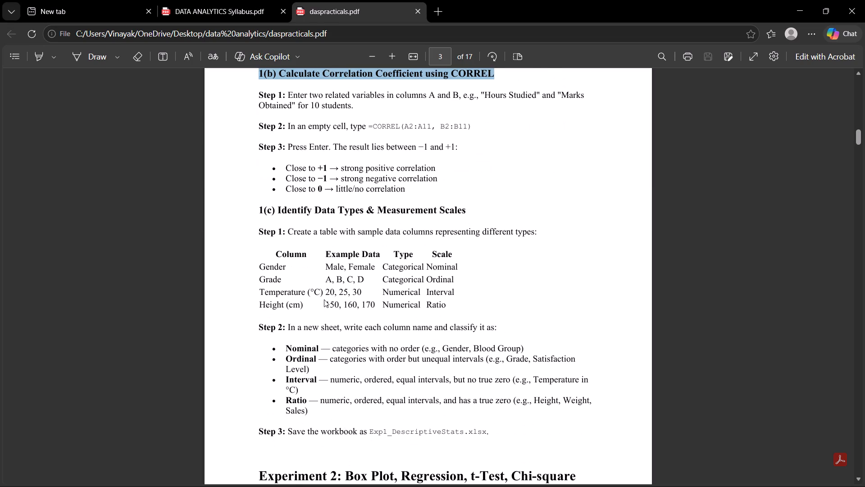
pyautogui.moveTo(260, 198); pyautogui.dragTo(471, 205)
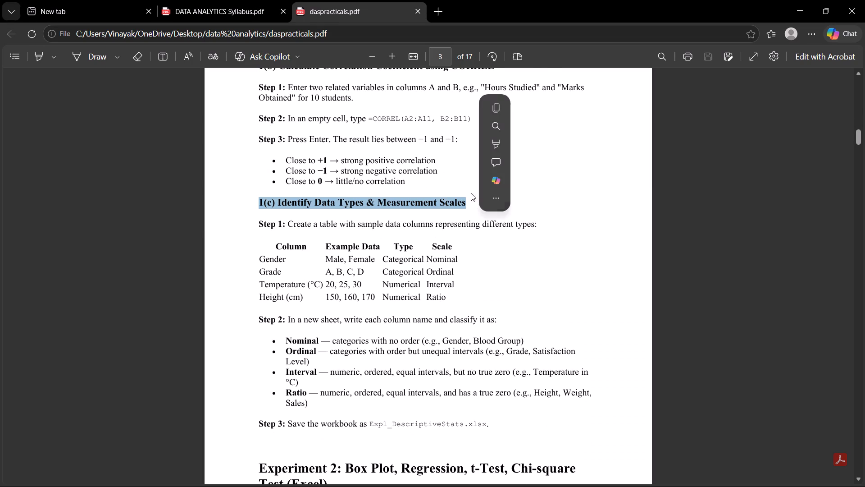
pyautogui.click(496, 104)
pyautogui.hotkey('alt', 'Tab')
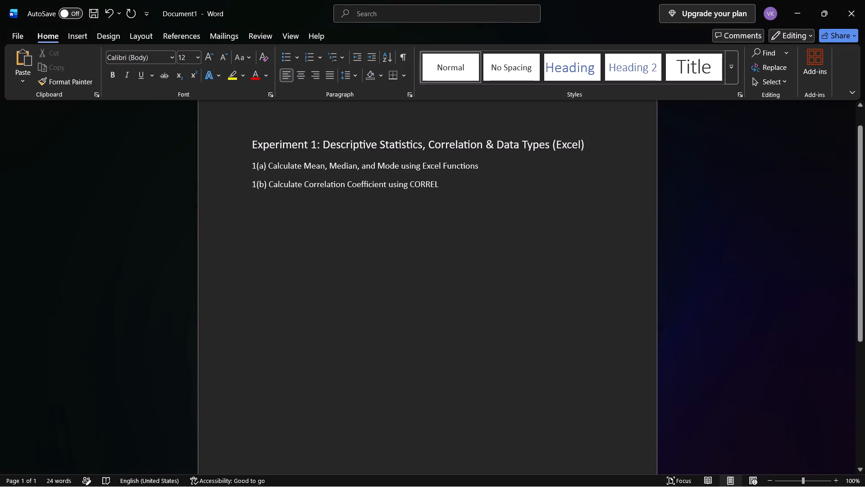
pyautogui.press('Return')
pyautogui.hotkey('ctrl', 'v')
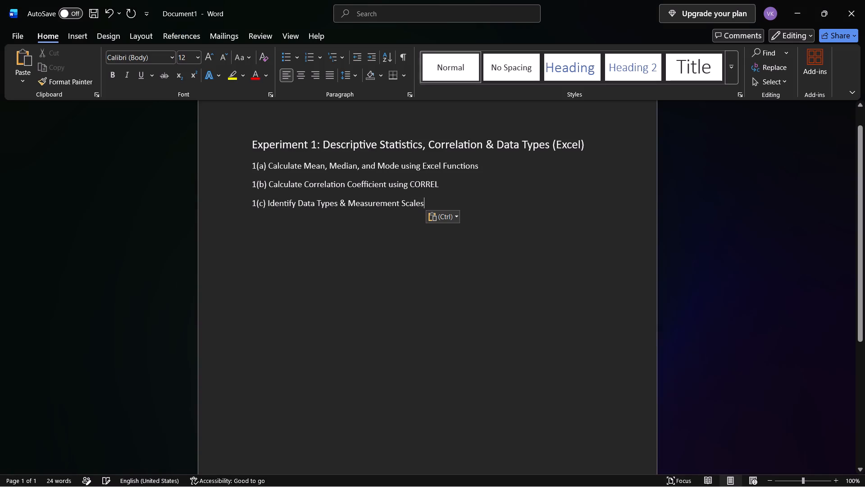
pyautogui.press('Return')
# Examine the sample data table and instructions of part 1(c) in the manual, and minimize the PDF window.
pyautogui.hotkey('alt', 'Tab')
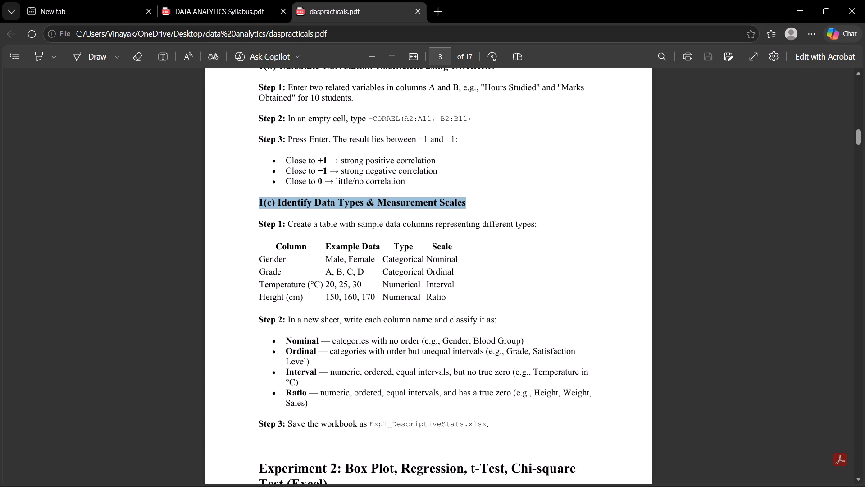
pyautogui.scroll(-2, 383, 228)
pyautogui.scroll(-1, 318, 256)
pyautogui.scroll(2, 305, 251)
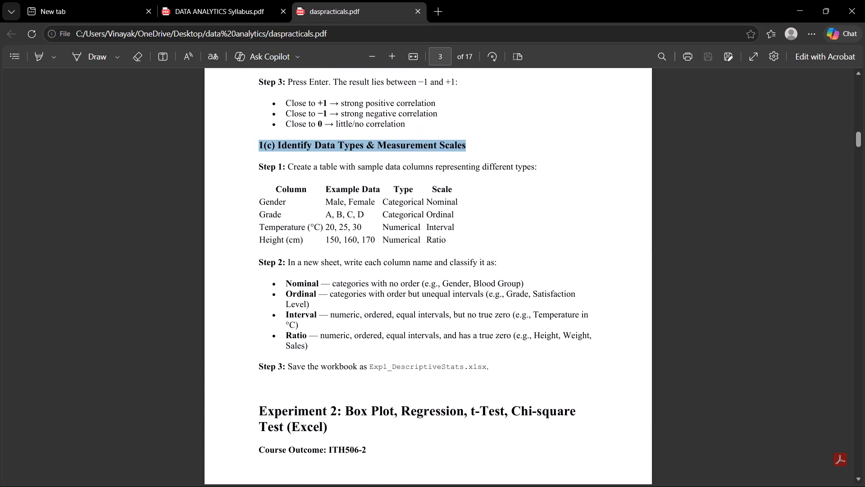
pyautogui.click(301, 167)
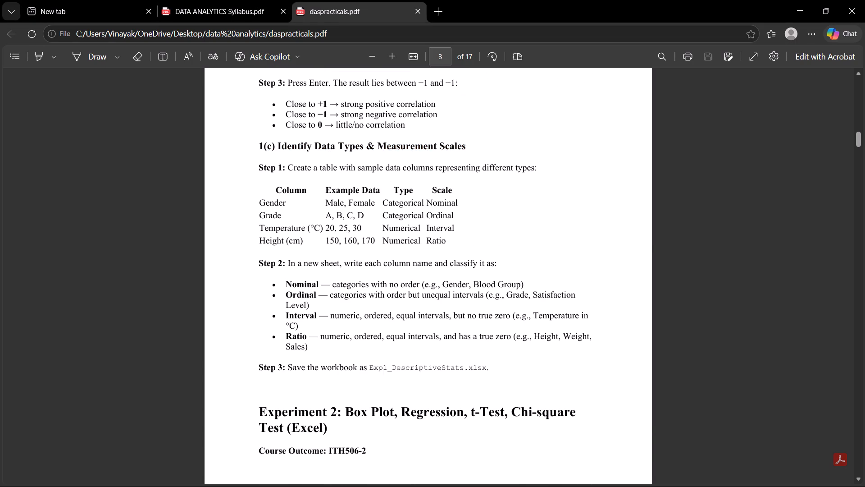
pyautogui.moveTo(307, 194); pyautogui.dragTo(264, 193)
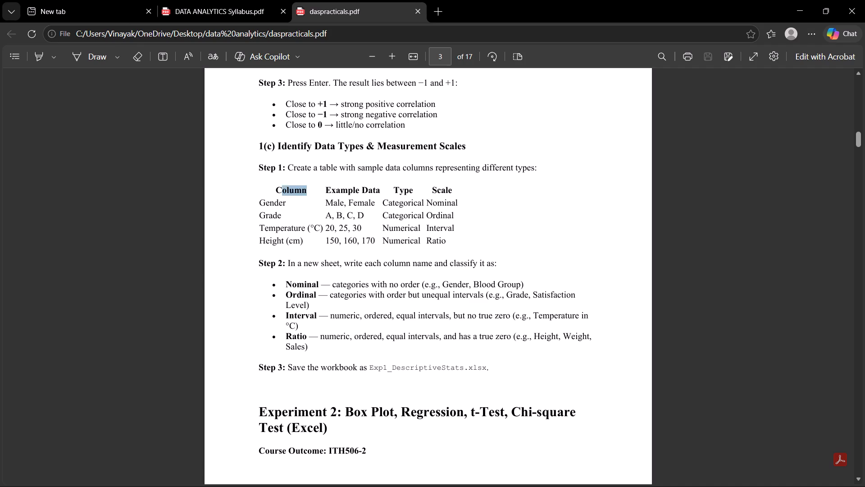
pyautogui.moveTo(264, 193); pyautogui.dragTo(241, 191)
pyautogui.click(241, 191)
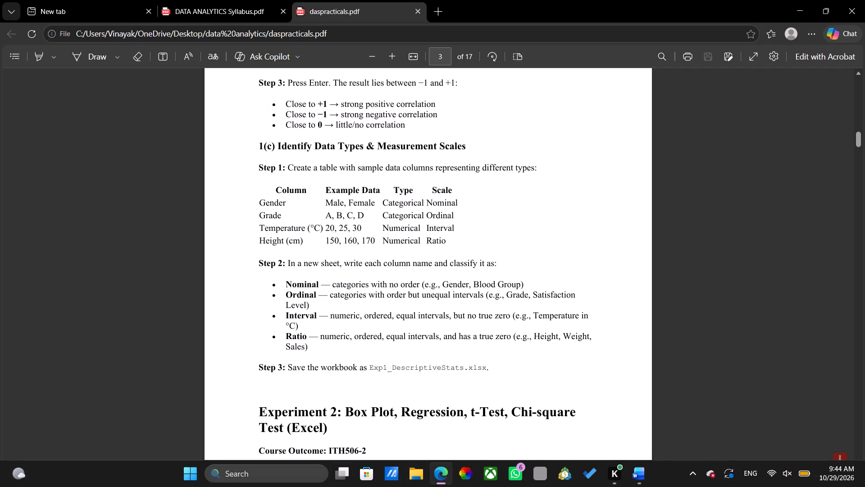
pyautogui.click(798, 0)
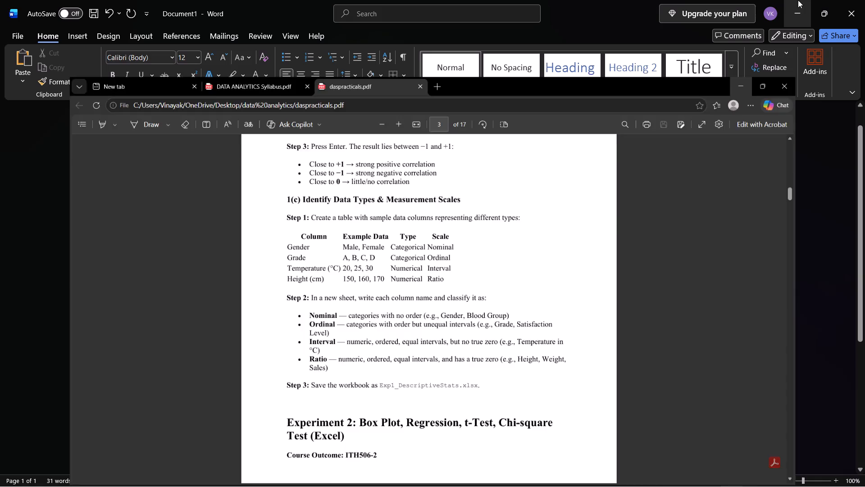
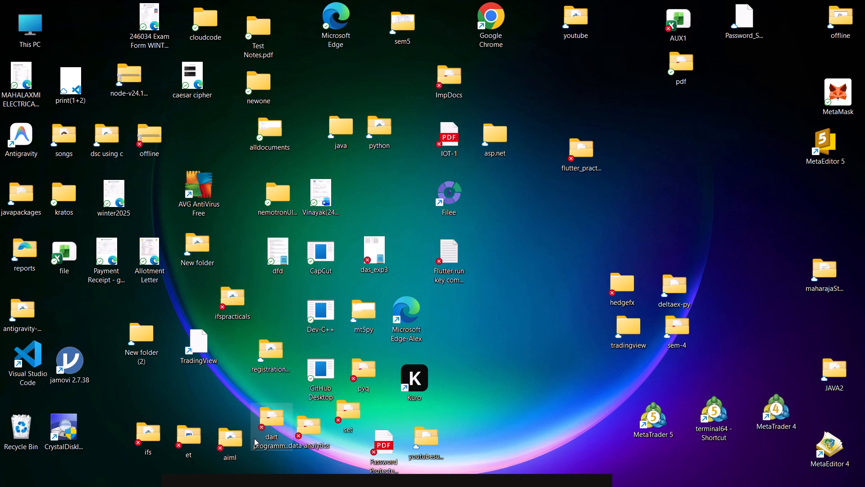
# Open the data analytics folder on the desktop and look through its files.
pyautogui.doubleClick(310, 418)
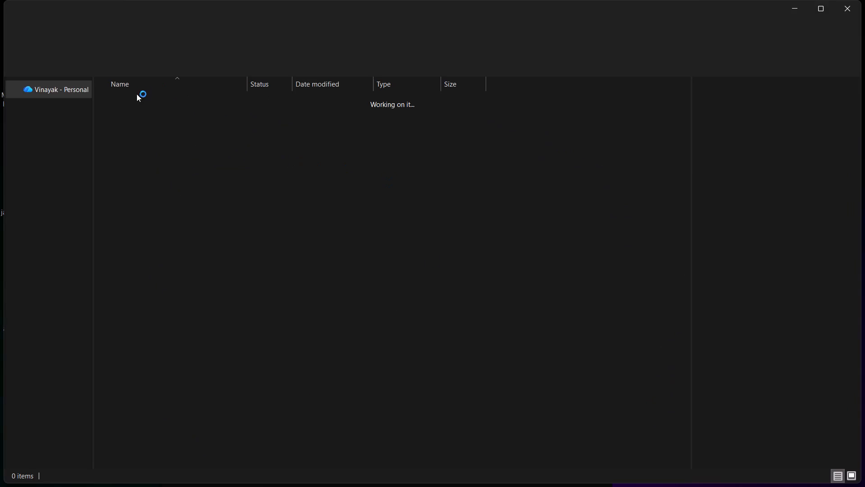
pyautogui.scroll(6, 204, 165)
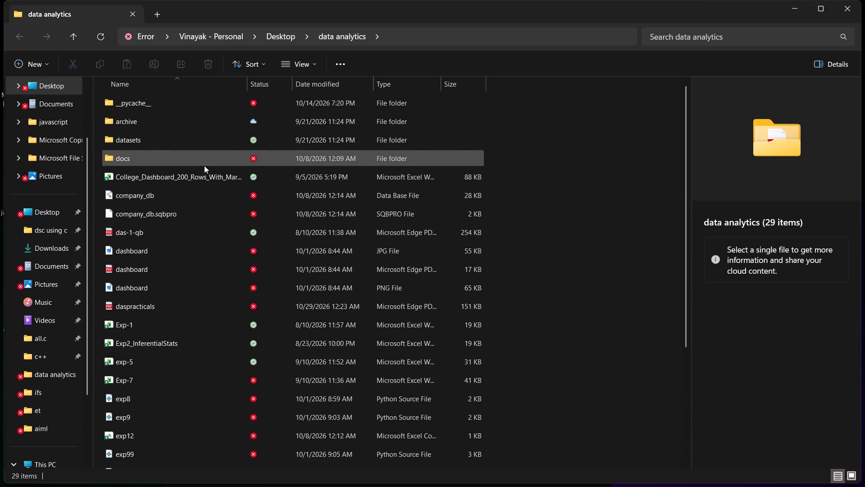
pyautogui.scroll(-3, 204, 165)
pyautogui.scroll(2, 204, 165)
pyautogui.scroll(-3, 204, 165)
pyautogui.scroll(1, 204, 165)
pyautogui.scroll(-5, 204, 165)
pyautogui.scroll(1, 204, 165)
pyautogui.scroll(-6, 204, 165)
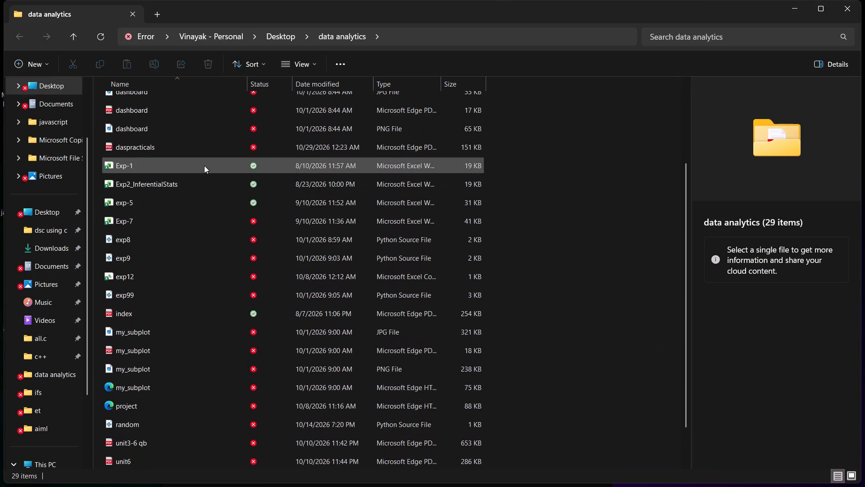
pyautogui.scroll(-5, 204, 165)
# Create a new folder named daspracticals inside the data analytics folder.
pyautogui.click(36, 61)
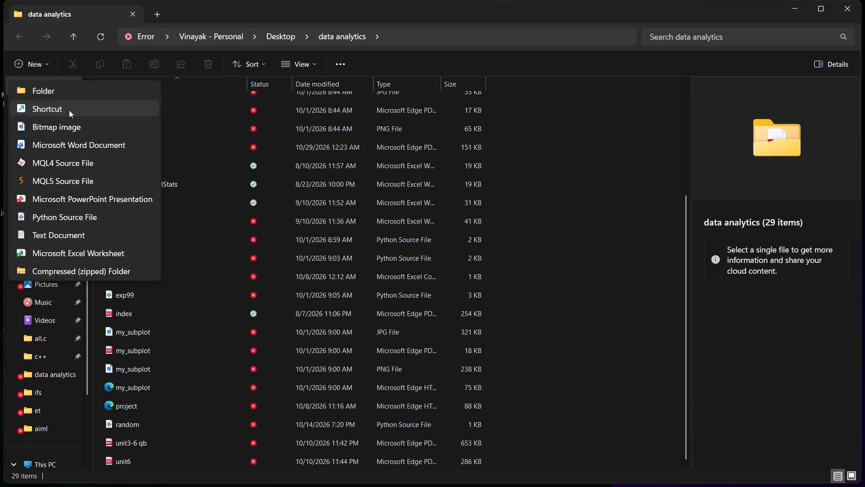
pyautogui.click(61, 95)
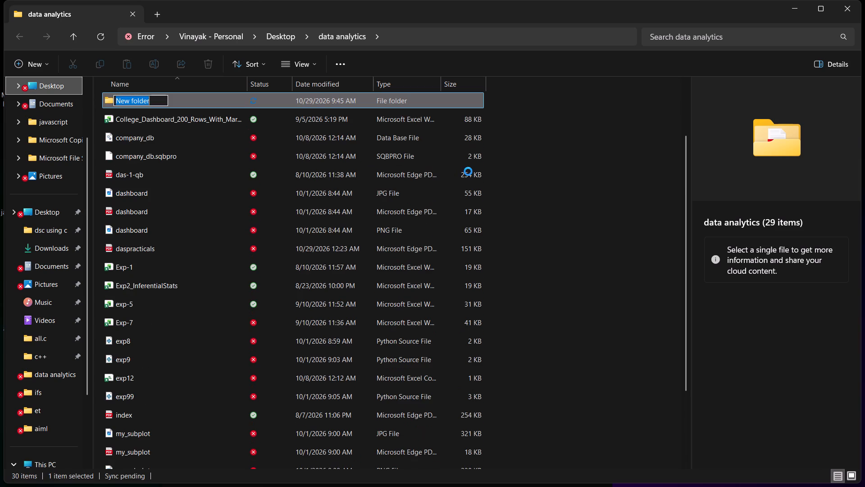
pyautogui.write('das')
pyautogui.write('da')
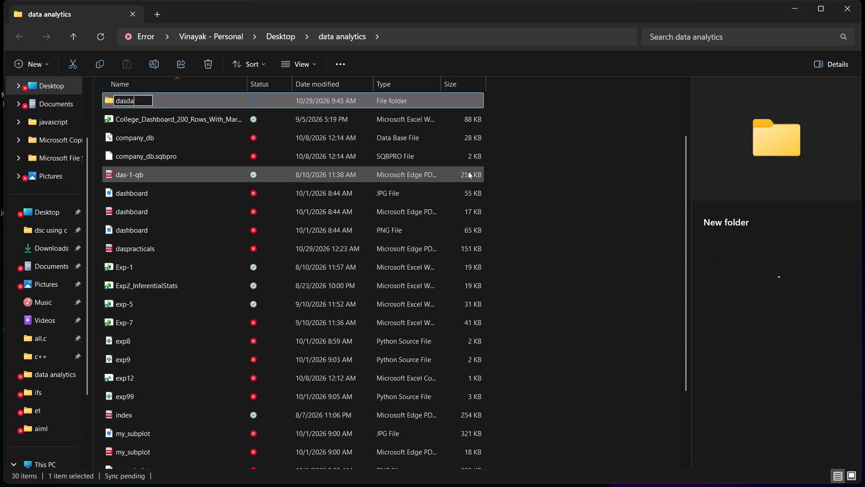
pyautogui.press('BackSpace')
pyautogui.press('BackSpace')
pyautogui.write('practicals')
pyautogui.press('Return')
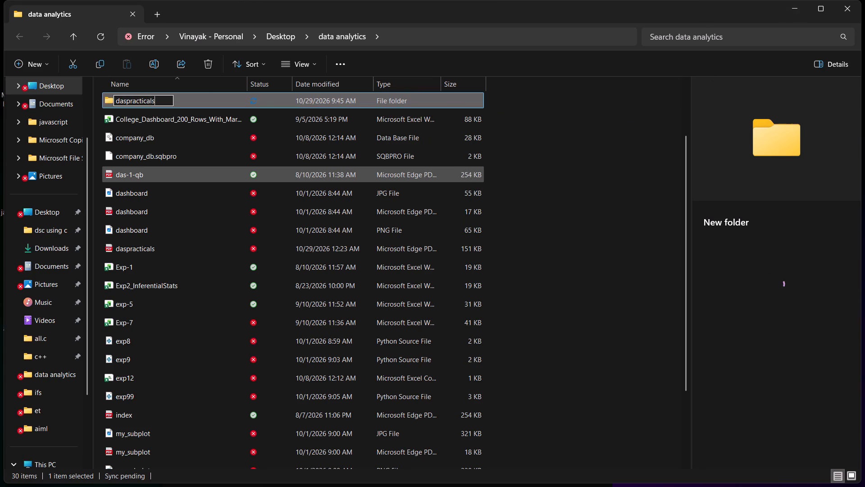
# Search for Excel from the desktop search and launch it.
pyautogui.click(266, 472)
pyautogui.write('ex')
pyautogui.click(299, 128)
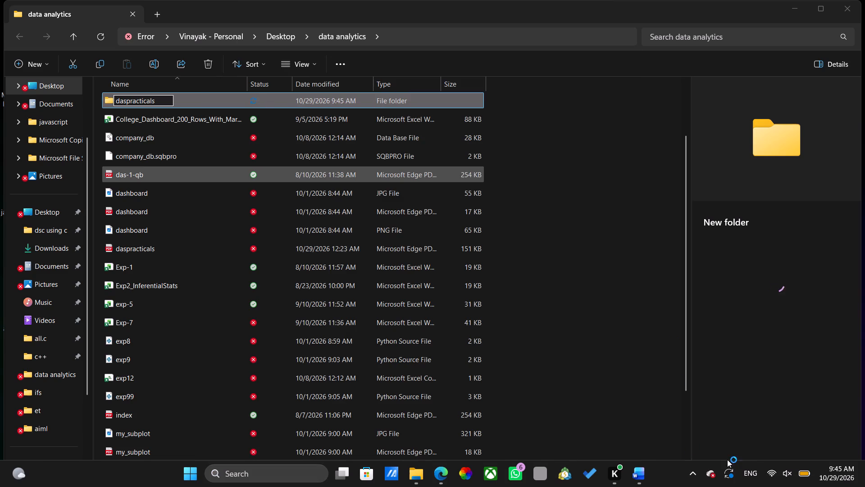
# Raise the screen brightness in the system quick settings and return to the Excel start page.
pyautogui.click(794, 474)
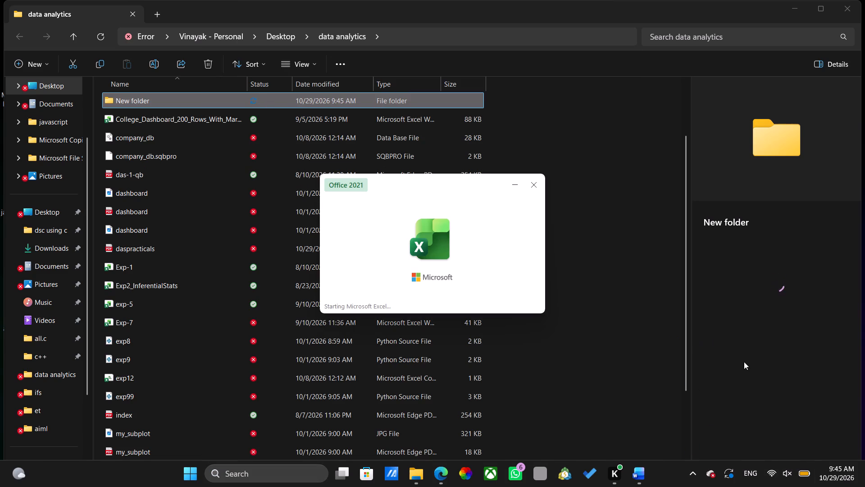
pyautogui.click(787, 477)
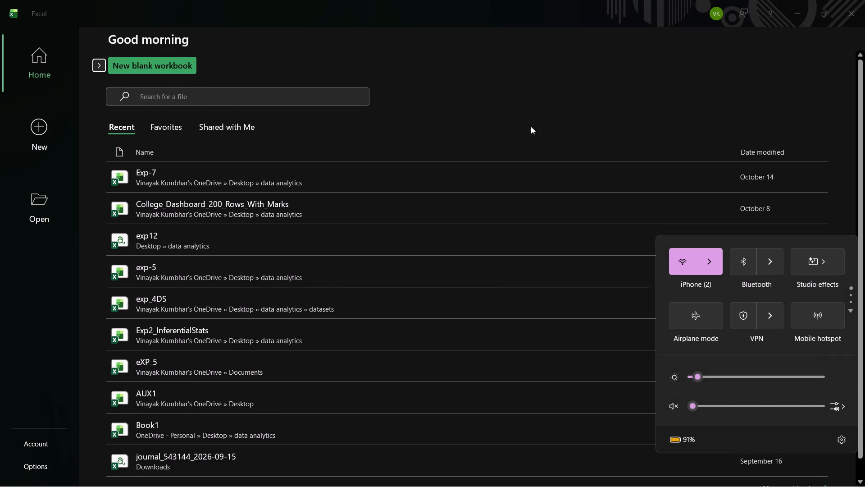
pyautogui.click(730, 372)
pyautogui.click(724, 372)
pyautogui.click(721, 375)
pyautogui.click(563, 130)
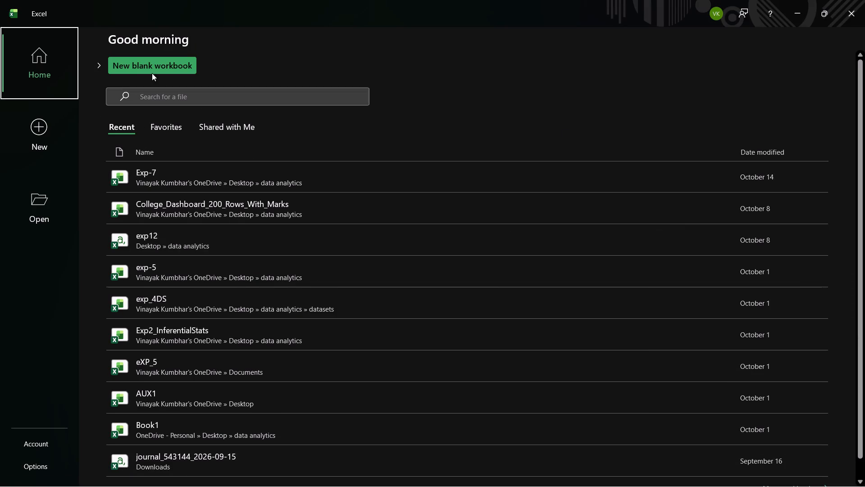
# Create a new blank workbook.
pyautogui.click(129, 67)
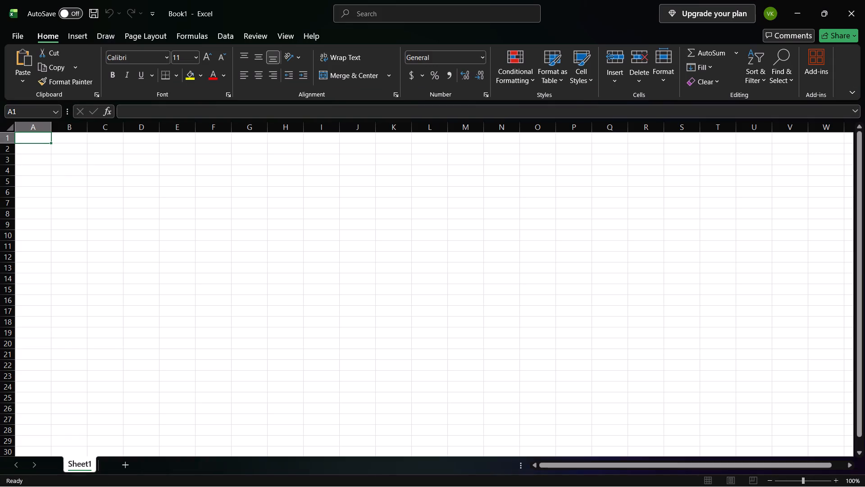
# Switch from the workbook to the data analytics folder window and bring up the overview of open windows.
pyautogui.hotkey('alt', 'Tab')
pyautogui.hotkey('alt', 'Tab')
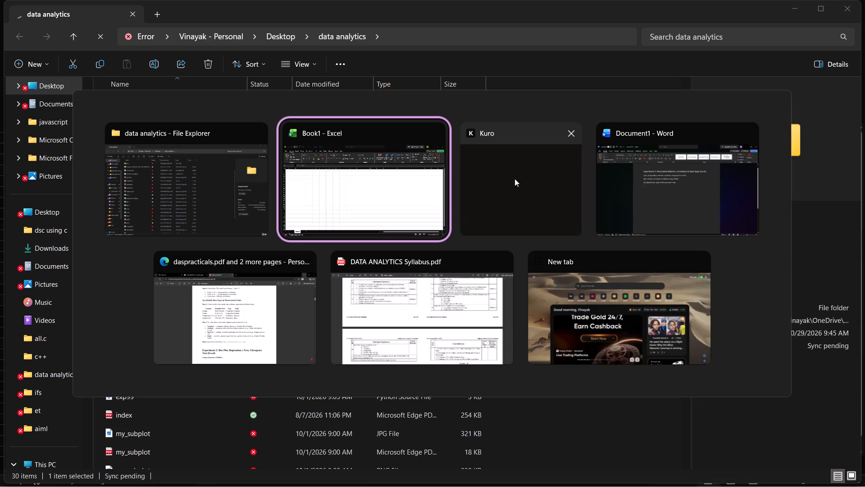
# Close the data analytics File Explorer window.
pyautogui.click(850, 7)
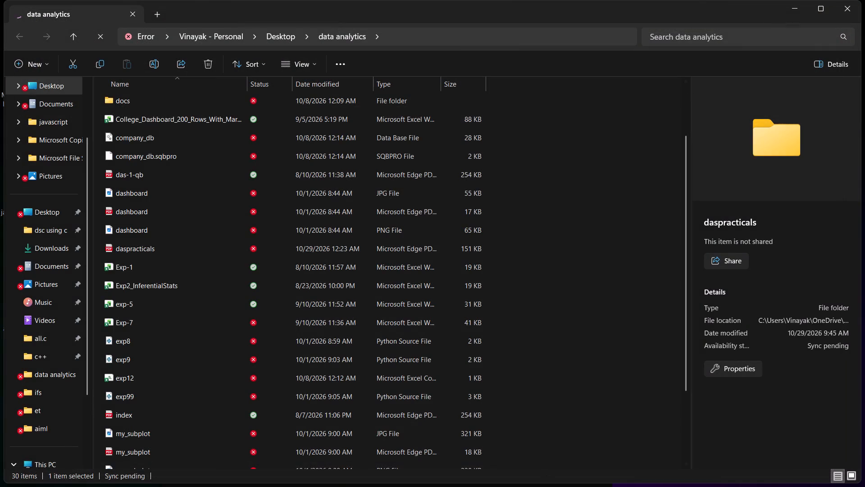
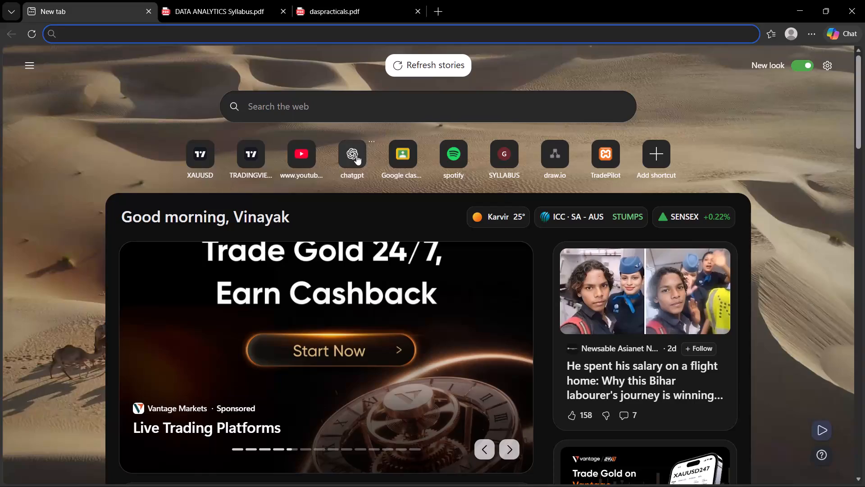
# Open ChatGPT from the browser's new tab page.
pyautogui.click(342, 155)
# Read parts 1(a) and 1(b) of Experiment 1 in the daspracticals.pdf manual.
pyautogui.click(495, 2)
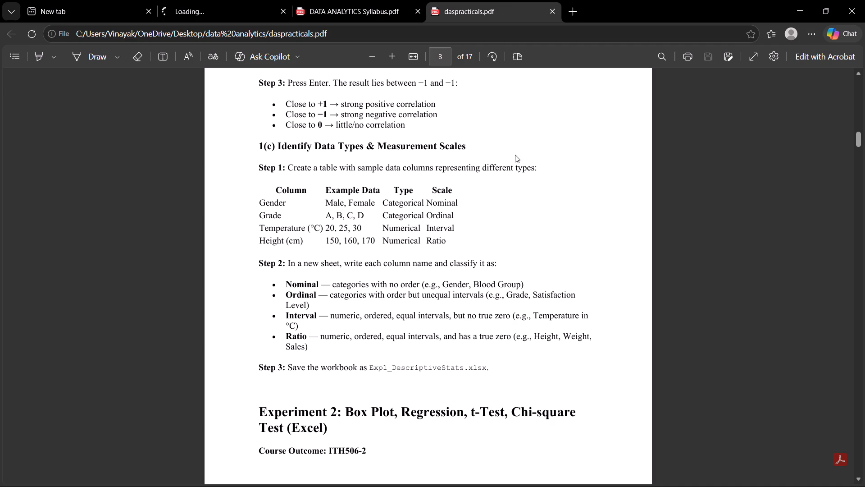
pyautogui.scroll(3, 395, 189)
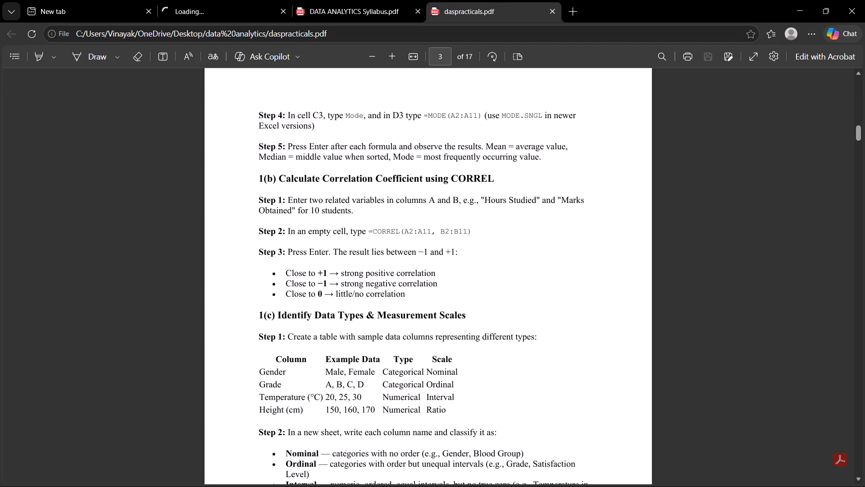
pyautogui.moveTo(255, 175); pyautogui.dragTo(492, 181)
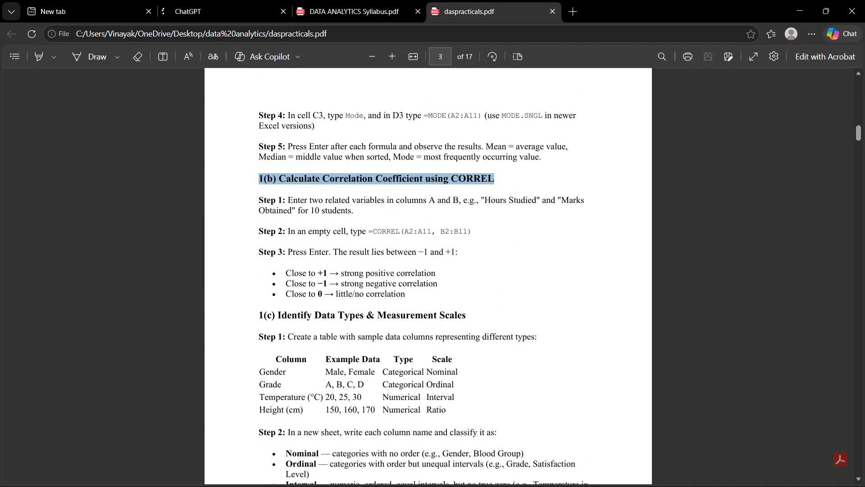
pyautogui.moveTo(492, 181); pyautogui.dragTo(496, 181)
pyautogui.click(496, 181)
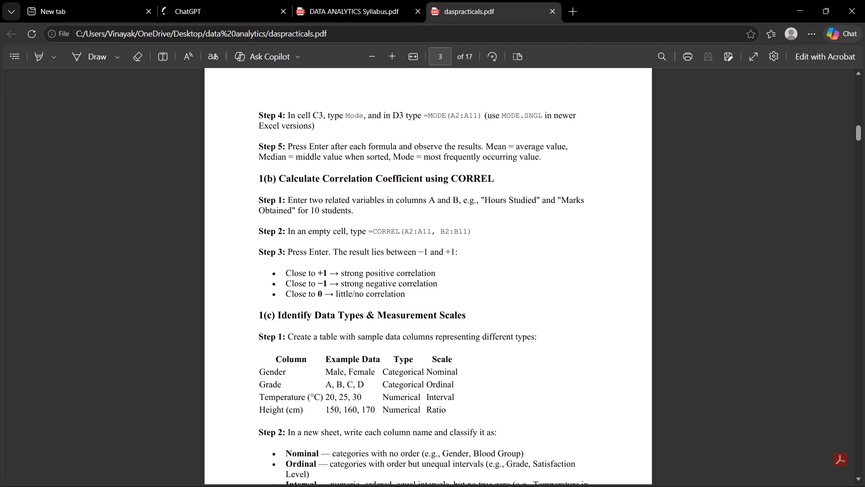
pyautogui.moveTo(356, 211); pyautogui.dragTo(242, 202)
pyautogui.click(232, 209)
pyautogui.moveTo(258, 196); pyautogui.dragTo(373, 216)
pyautogui.click(373, 216)
pyautogui.moveTo(355, 209); pyautogui.dragTo(313, 210)
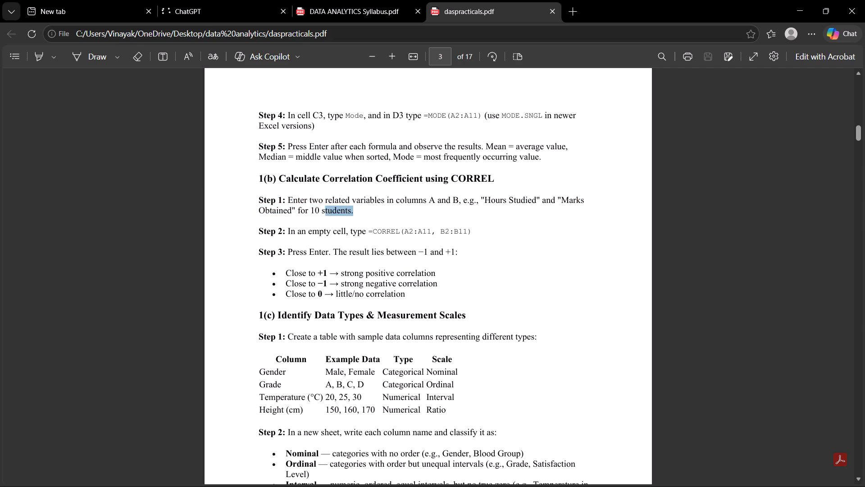
pyautogui.moveTo(313, 210); pyautogui.dragTo(241, 198)
pyautogui.click(241, 198)
pyautogui.moveTo(251, 199); pyautogui.dragTo(316, 208)
pyautogui.moveTo(316, 208); pyautogui.dragTo(328, 211)
pyautogui.moveTo(484, 198); pyautogui.dragTo(533, 202)
pyautogui.click(529, 204)
pyautogui.scroll(7, 322, 239)
pyautogui.scroll(-2, 323, 239)
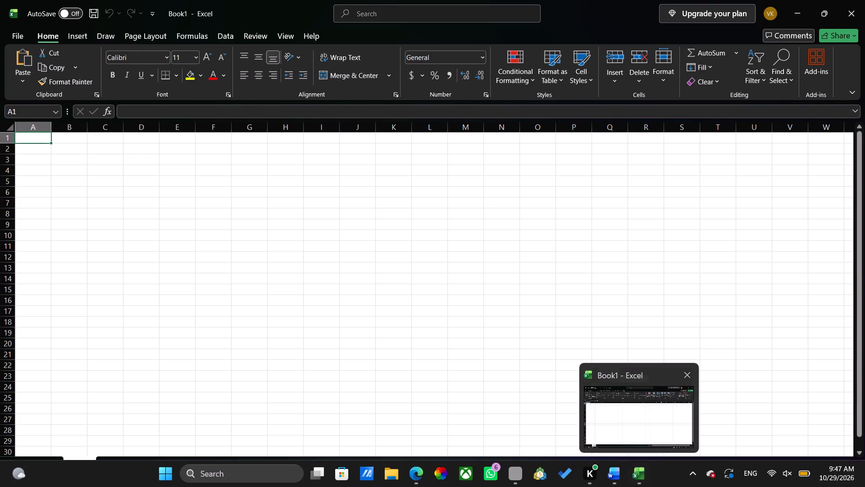
pyautogui.hotkey('ctrl', 'v')
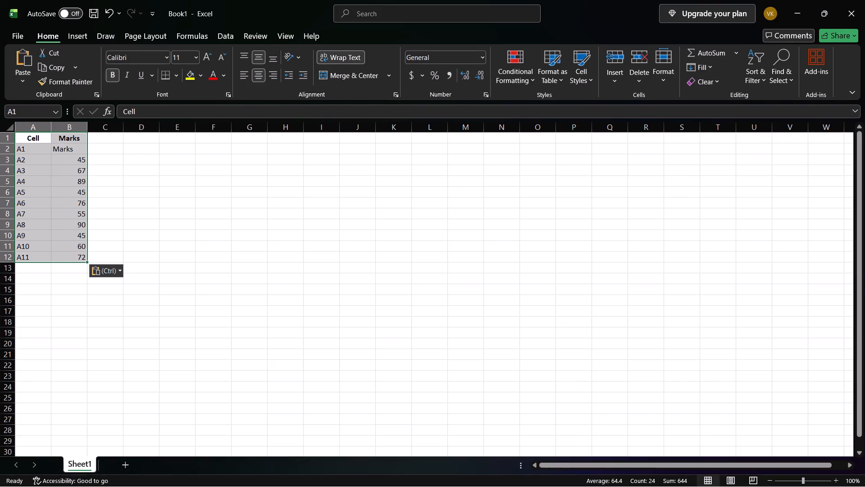
# Replace the text "Marks" in cell B2 with 70.
pyautogui.click(146, 160)
pyautogui.click(41, 140)
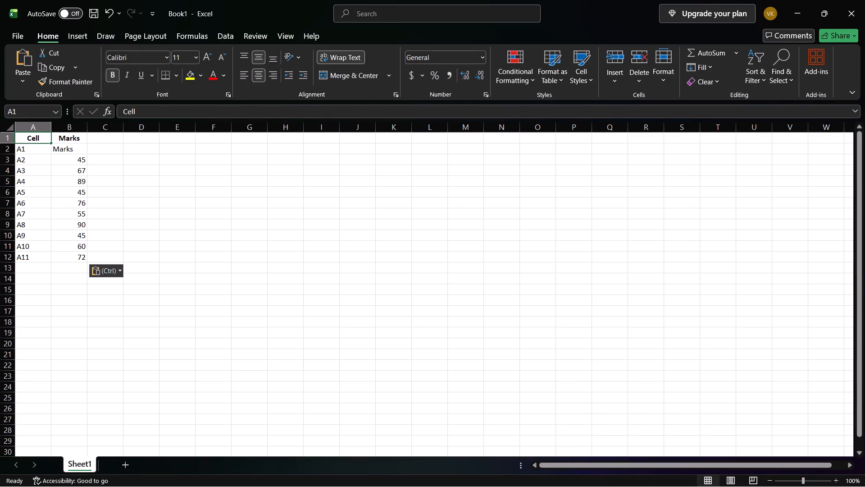
pyautogui.click(72, 136)
pyautogui.click(75, 152)
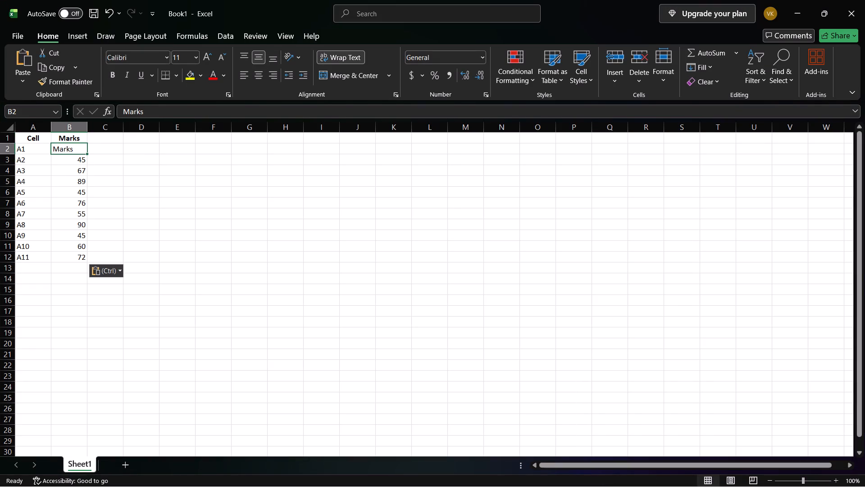
pyautogui.click(36, 138)
pyautogui.click(66, 141)
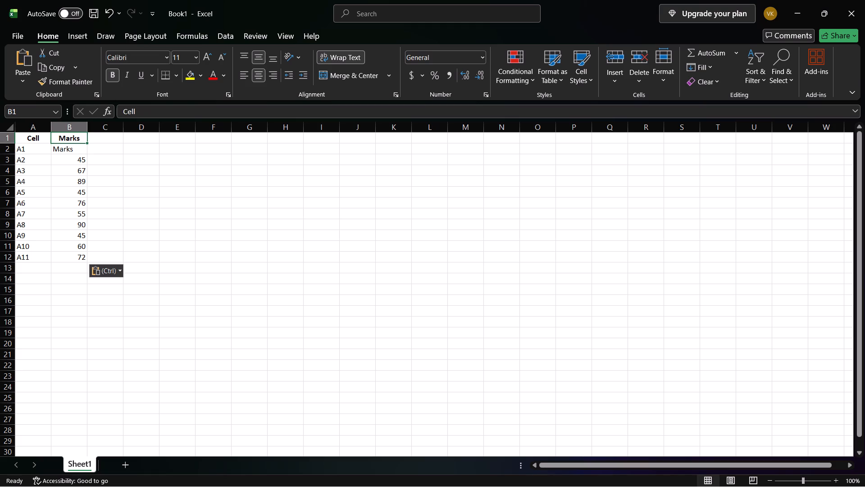
pyautogui.click(82, 152)
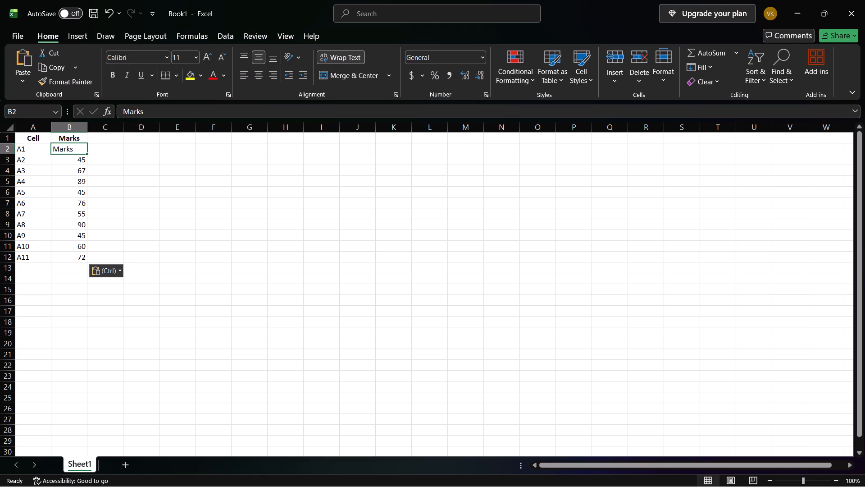
pyautogui.doubleClick(80, 148)
pyautogui.doubleClick(80, 147)
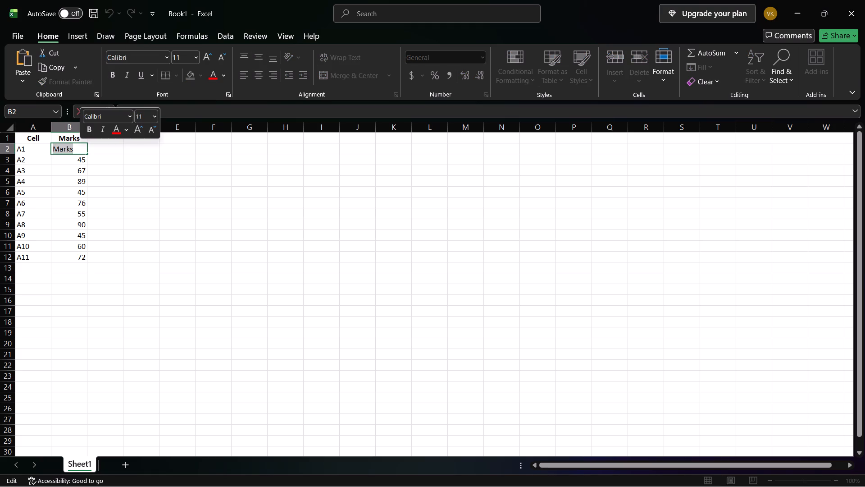
pyautogui.write('70')
pyautogui.press('Right')
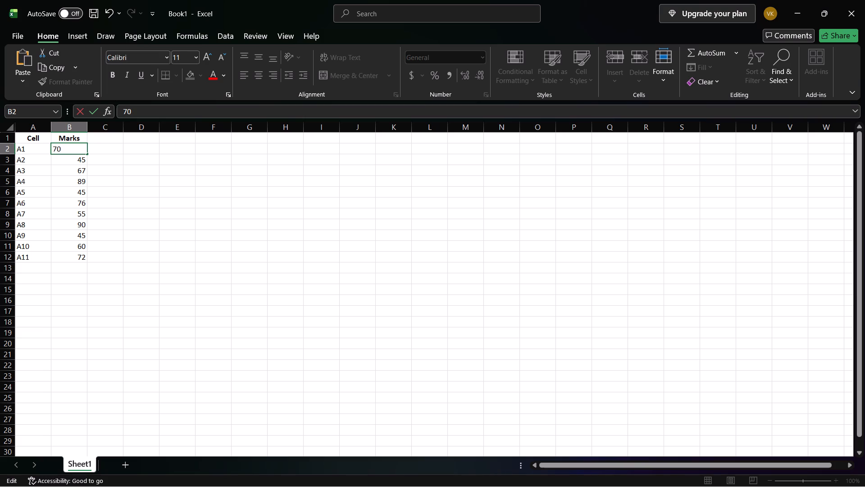
pyautogui.press('Right')
pyautogui.press('Right')
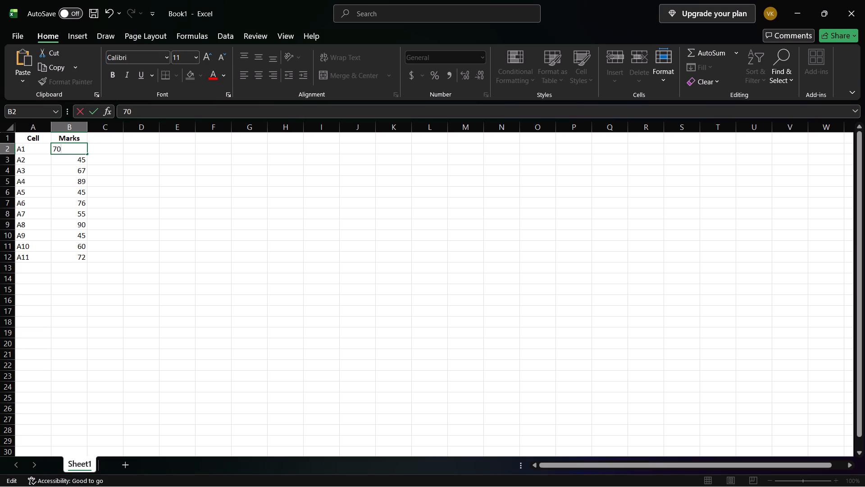
pyautogui.click(111, 151)
pyautogui.click(101, 161)
pyautogui.click(96, 149)
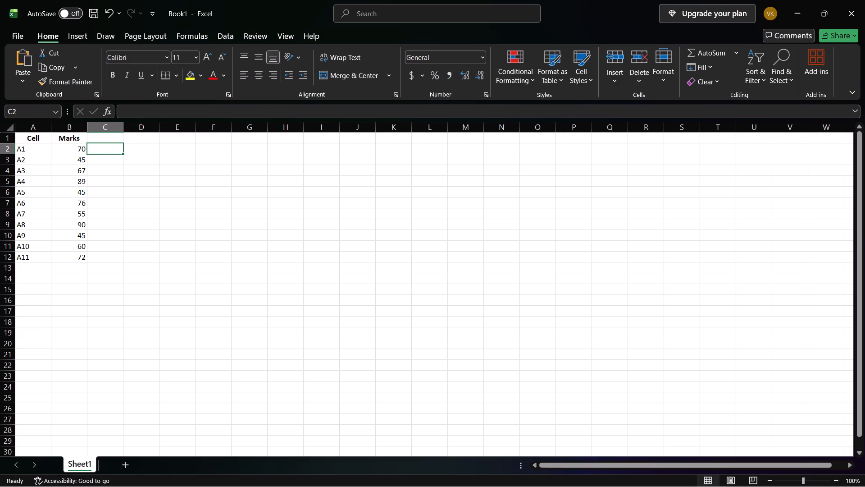
pyautogui.press('Down')
pyautogui.press('Right')
pyautogui.press('Left')
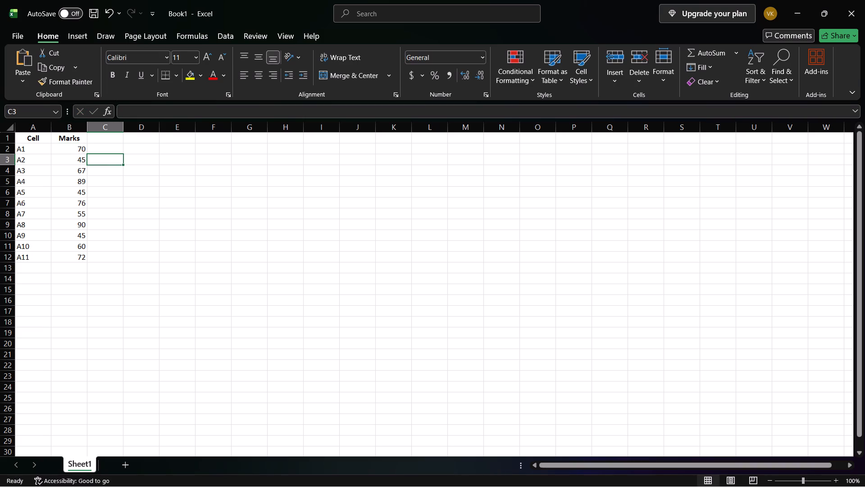
# Check part 1(a) in daspracticals.pdf and add the headers "mean", "median" and "mode" in cells C1, D1 and E1 of the Excel sheet.
pyautogui.hotkey('alt', 'Tab')
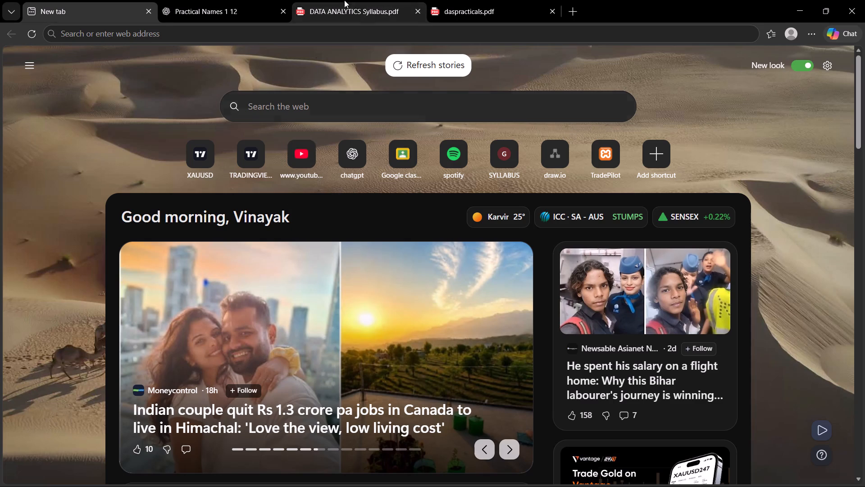
pyautogui.click(357, 0)
pyautogui.click(493, 0)
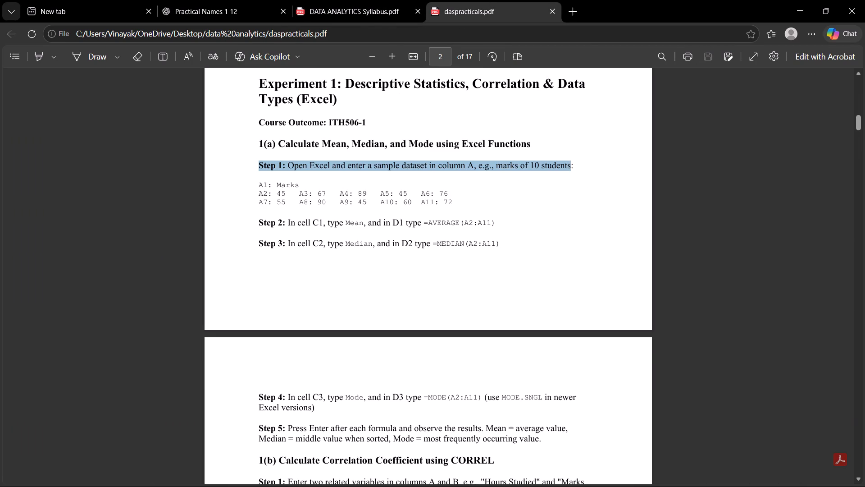
pyautogui.moveTo(278, 145); pyautogui.dragTo(548, 142)
pyautogui.click(536, 147)
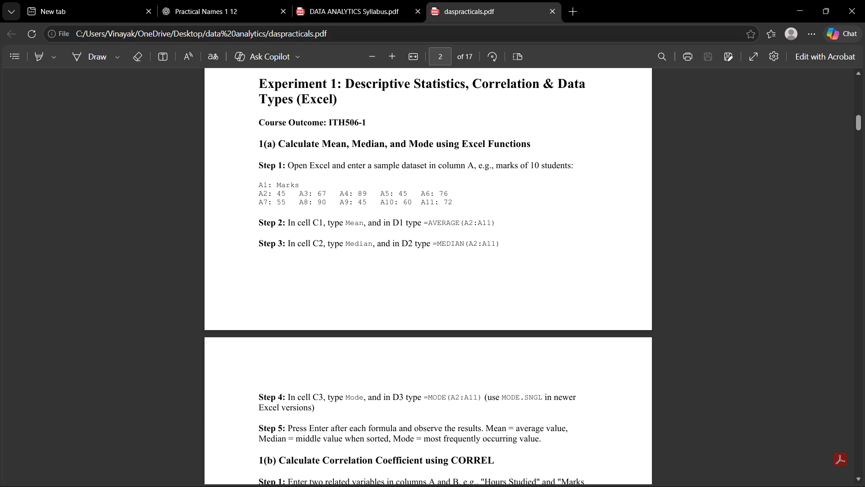
pyautogui.click(806, 0)
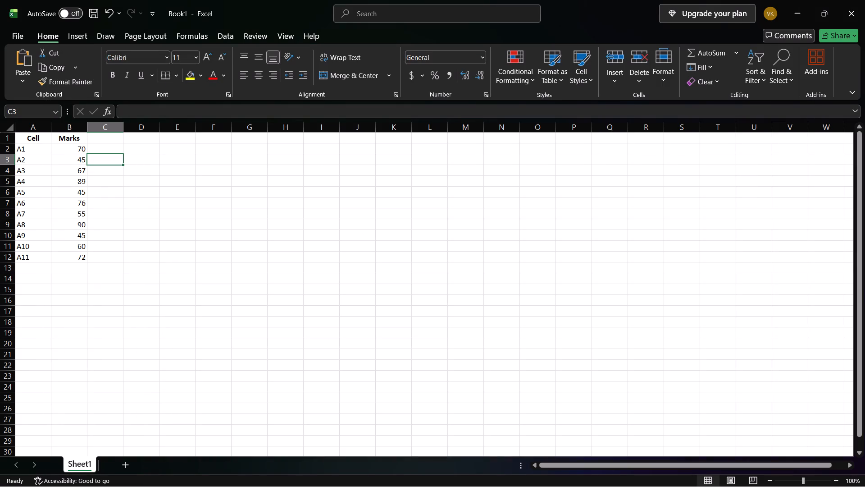
pyautogui.click(116, 139)
pyautogui.click(138, 142)
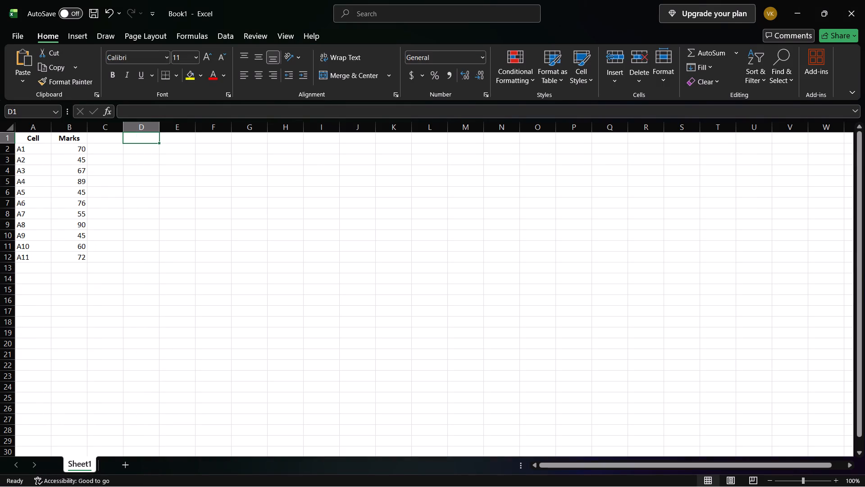
pyautogui.click(117, 140)
pyautogui.write('meas')
pyautogui.press('BackSpace')
pyautogui.press('n')
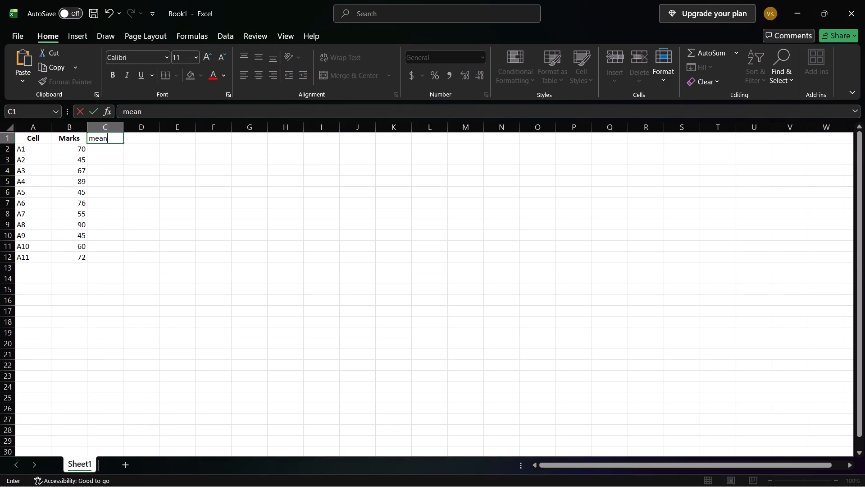
pyautogui.press('Right')
pyautogui.write('medi')
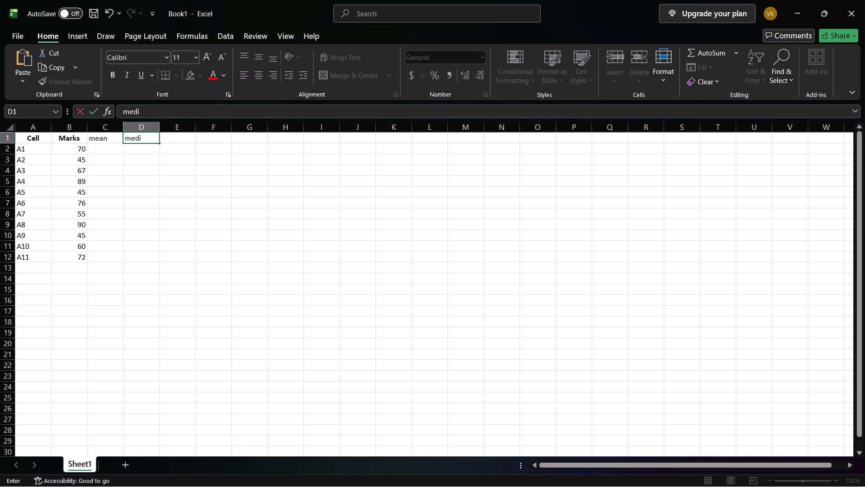
pyautogui.write('an')
pyautogui.press('Right')
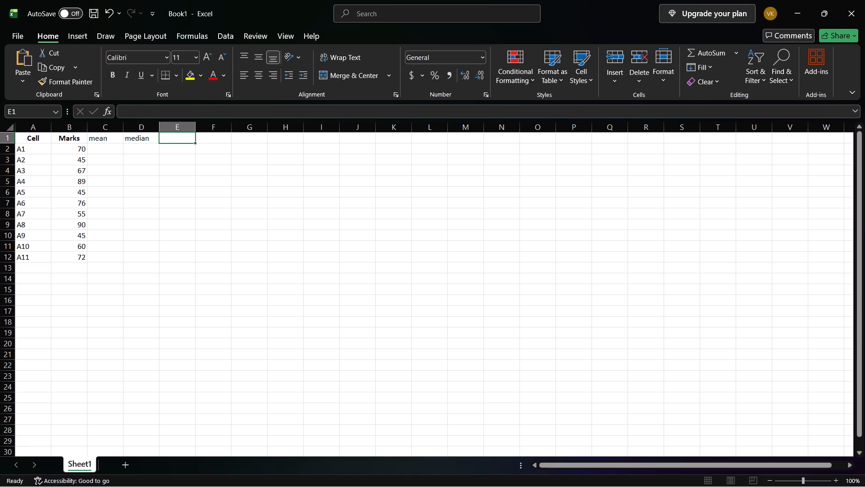
pyautogui.write('mode')
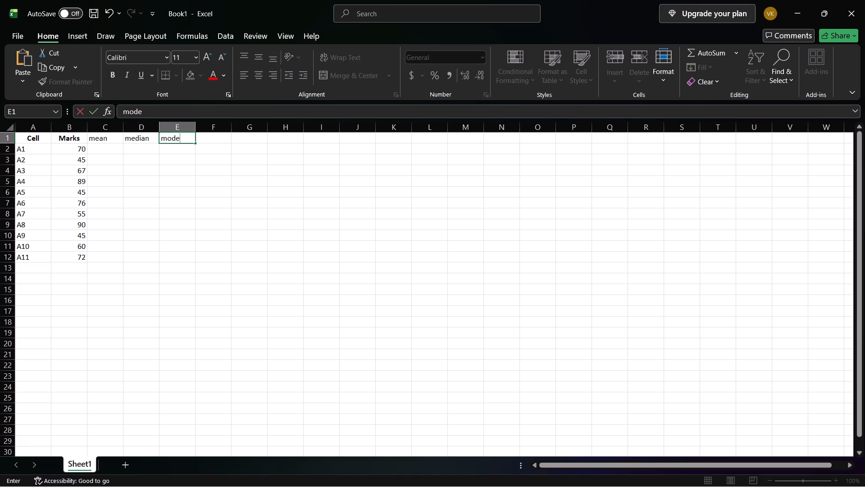
pyautogui.press('Right')
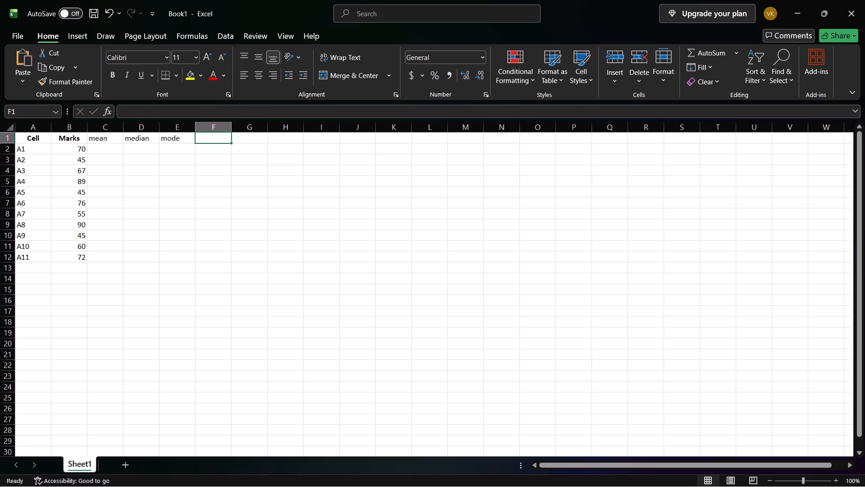
# Calculate the mean of the marks in cell C2 with the AVERAGE function over B2:B12, checking the function name in daspracticals.pdf.
pyautogui.click(110, 151)
pyautogui.press('=')
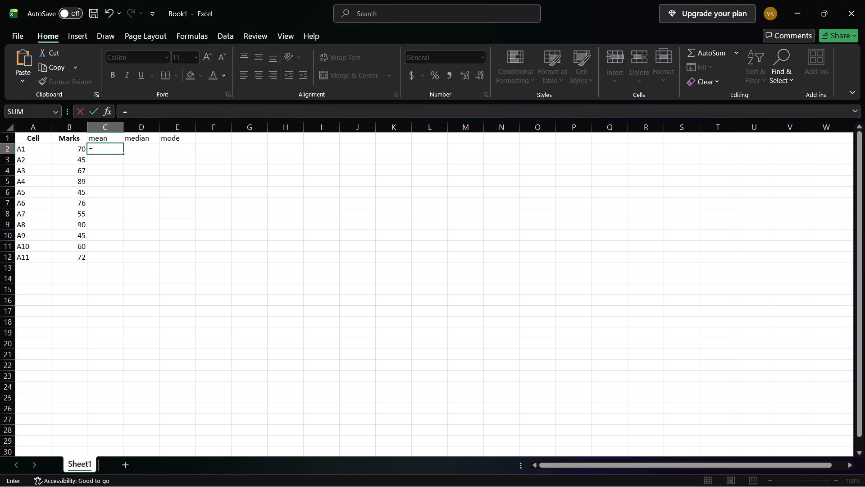
pyautogui.write('mea')
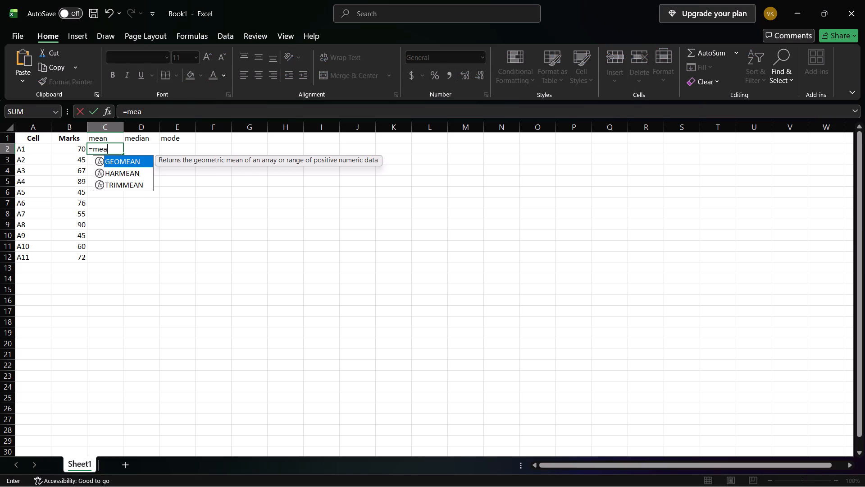
pyautogui.press('n')
pyautogui.hotkey('alt', 'Tab')
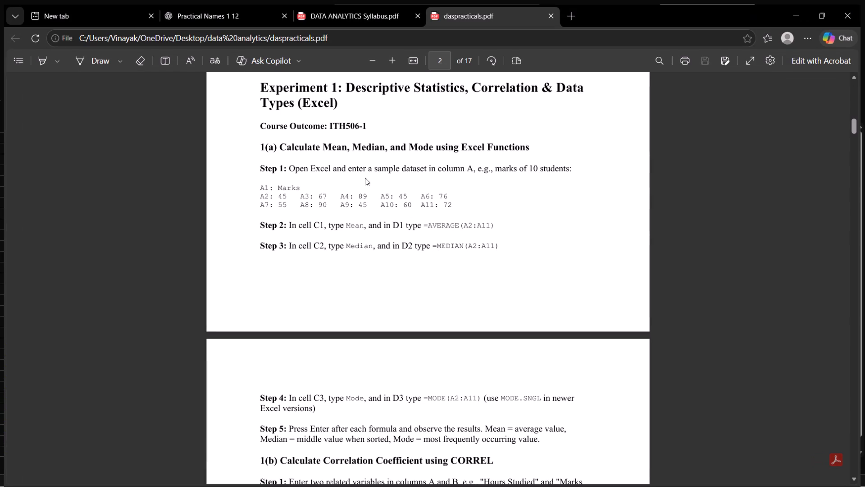
pyautogui.hotkey('alt', 'Tab')
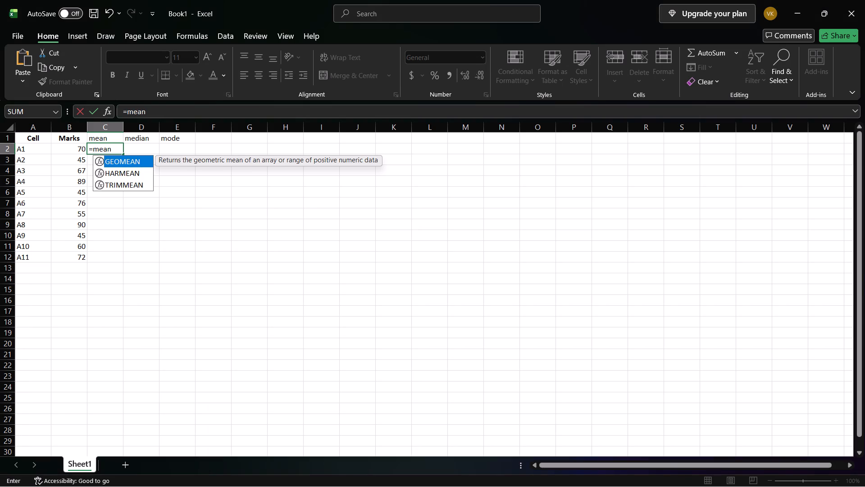
pyautogui.press('BackSpace')
pyautogui.press('BackSpace')
pyautogui.press('BackSpace')
pyautogui.press('BackSpace')
pyautogui.write('av')
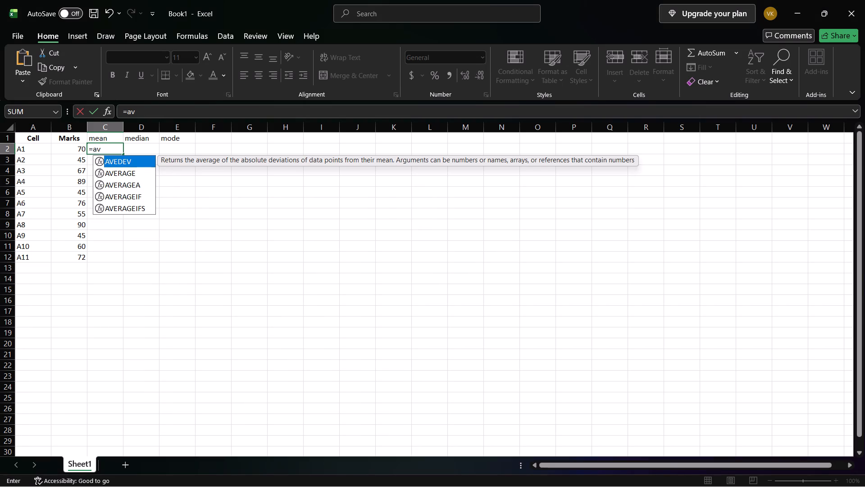
pyautogui.press('Down')
pyautogui.press('Tab')
pyautogui.scroll(1, 365, 178)
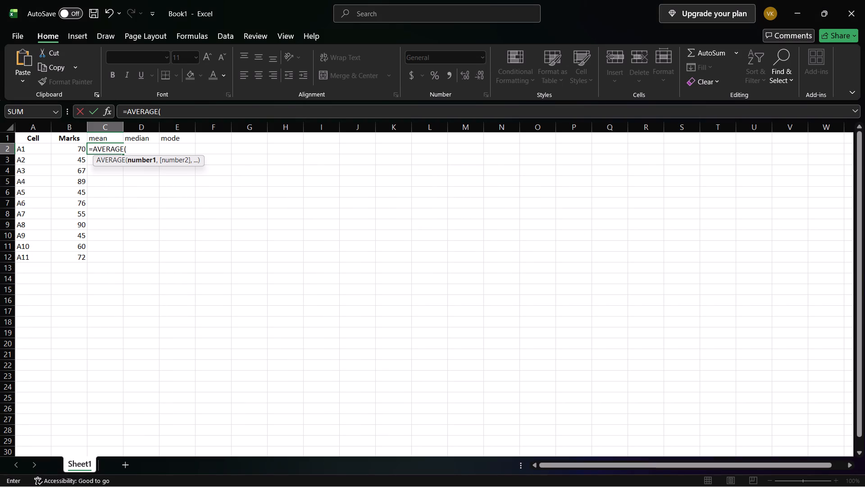
pyautogui.click(69, 151)
pyautogui.moveTo(71, 148); pyautogui.dragTo(73, 156)
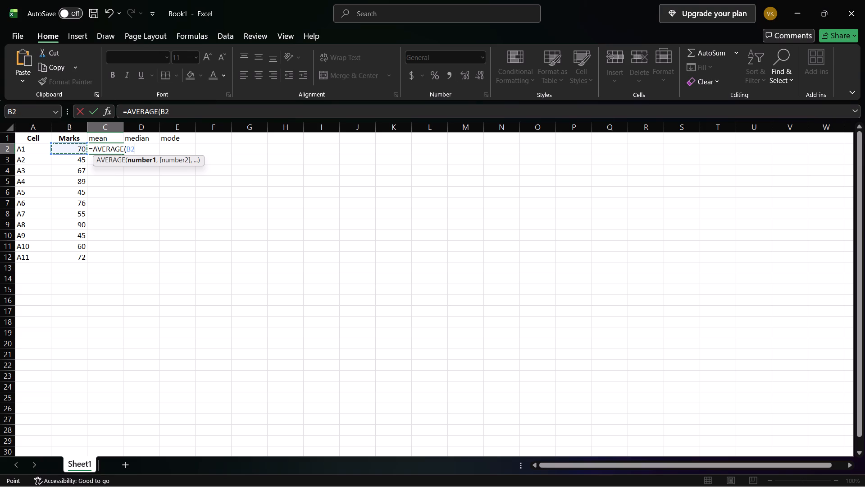
pyautogui.moveTo(73, 156); pyautogui.dragTo(79, 253)
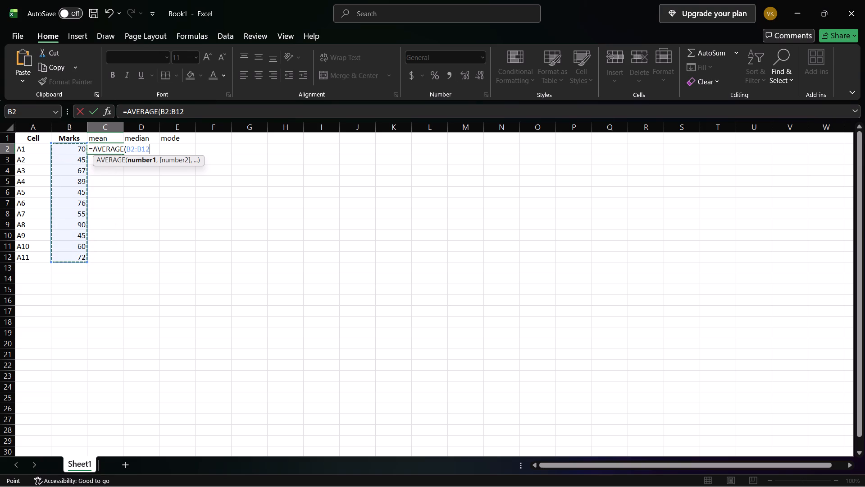
pyautogui.press('Return')
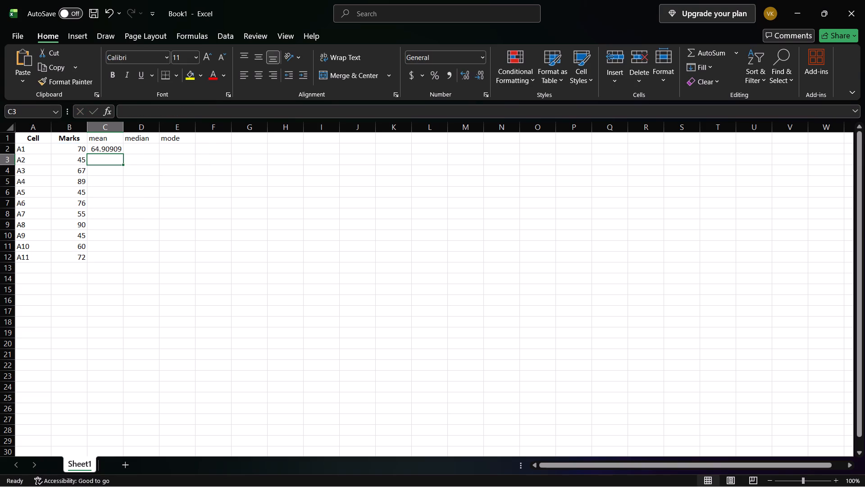
# Calculate the median of the marks in cell D2 with the MEDIAN function over B2:B12.
pyautogui.click(141, 152)
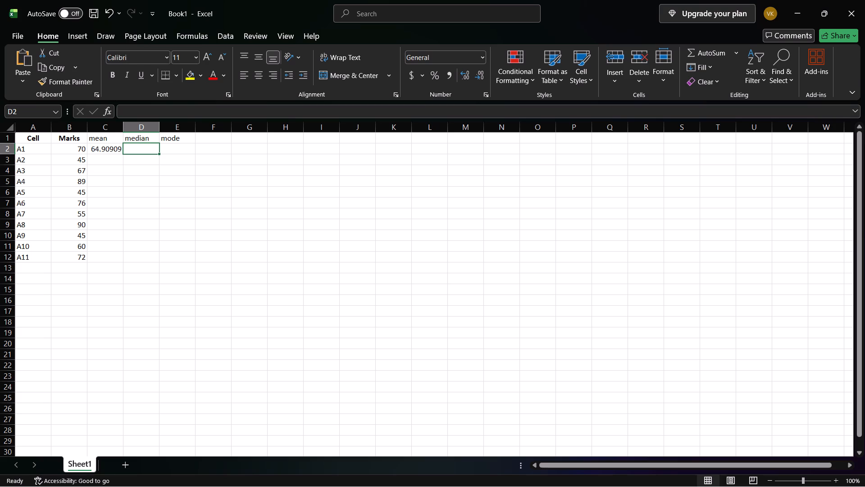
pyautogui.press('=')
pyautogui.write('me')
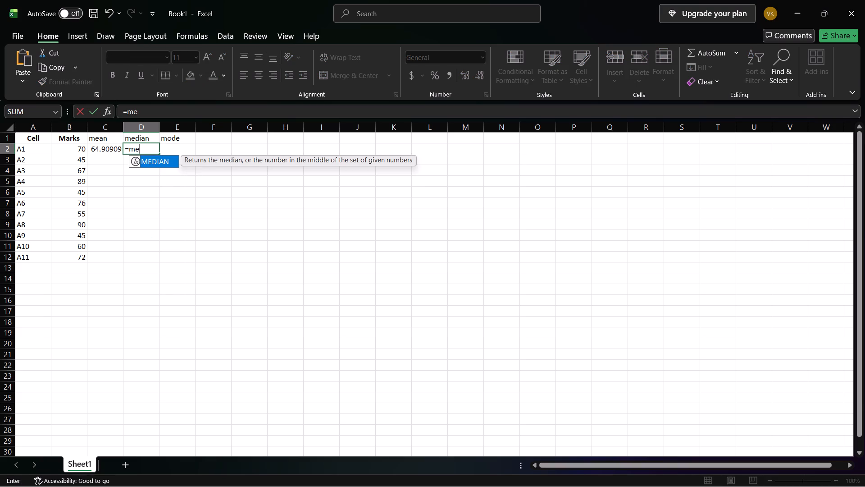
pyautogui.press('Tab')
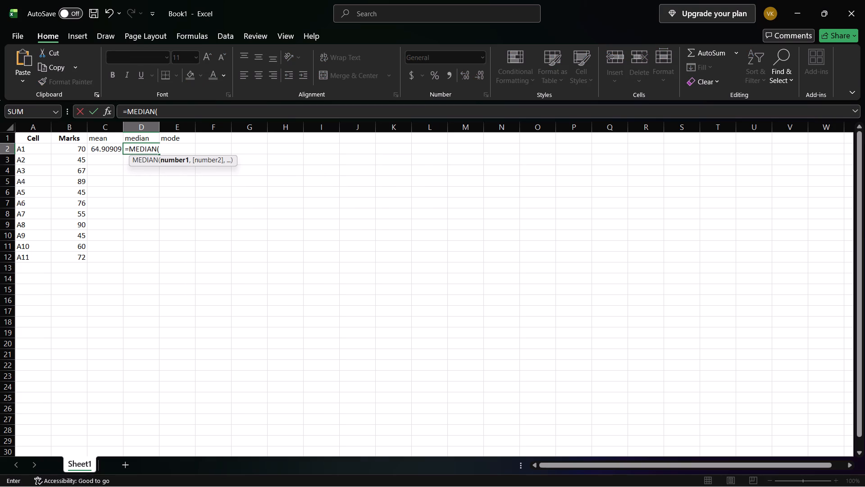
pyautogui.moveTo(76, 152); pyautogui.dragTo(76, 252)
pyautogui.press('Return')
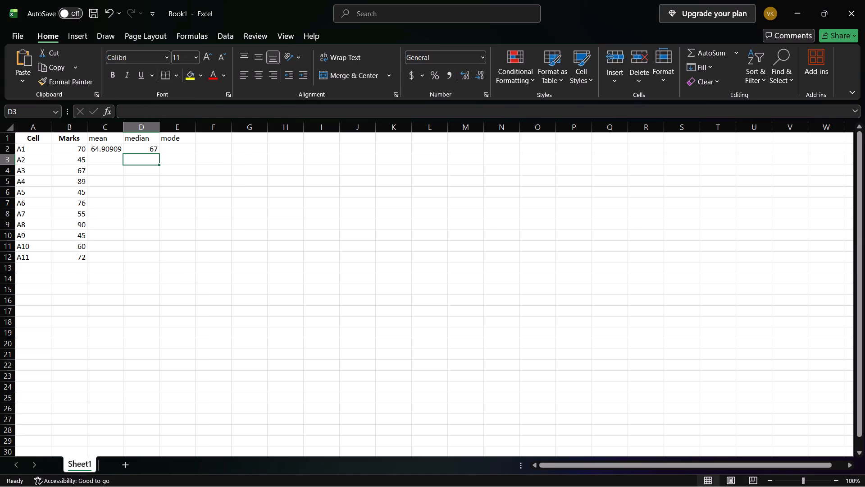
# Calculate the mode of the marks in cell E2 with MODE.SNGL over B2:B12, checking Step 4 in daspracticals.pdf for the function.
pyautogui.click(191, 149)
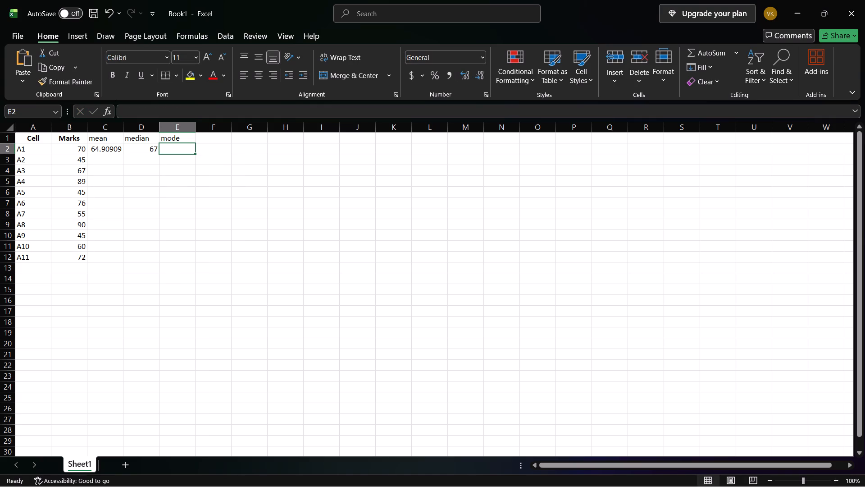
pyautogui.write('=mo')
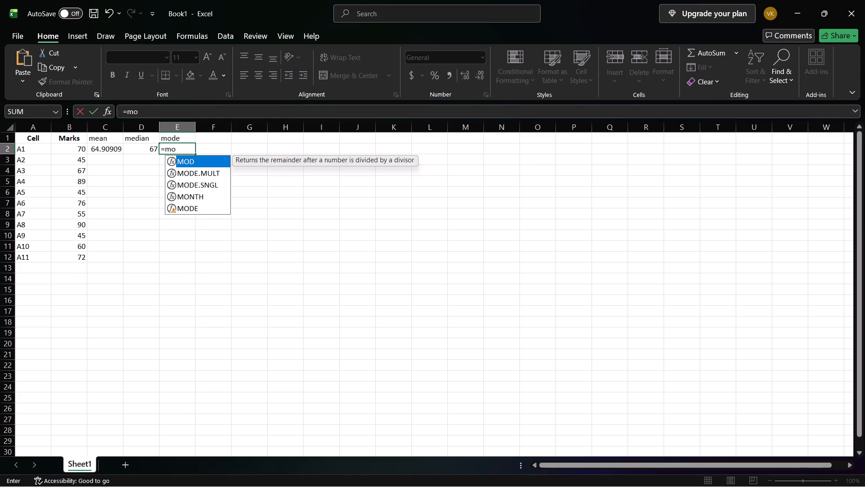
pyautogui.write('de')
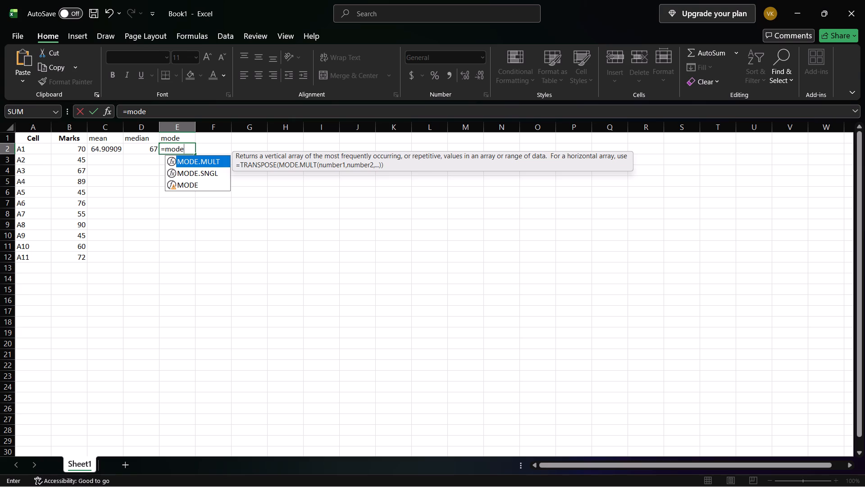
pyautogui.hotkey('alt', 'Tab')
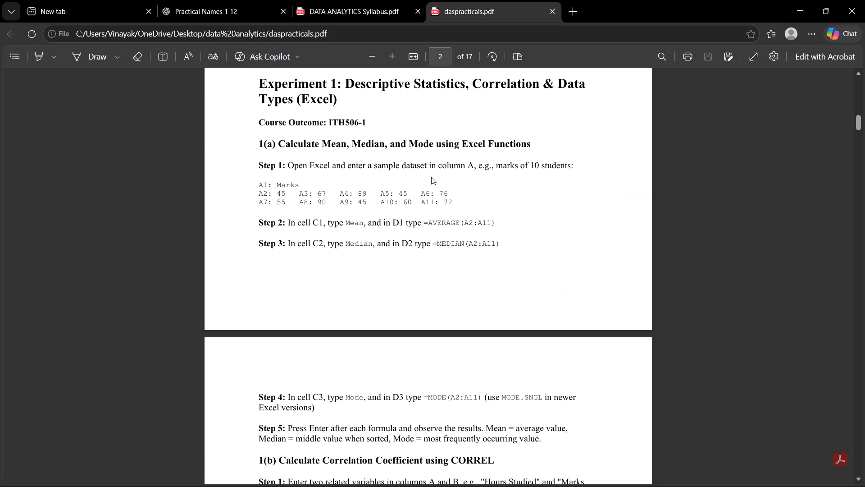
pyautogui.scroll(-2, 417, 239)
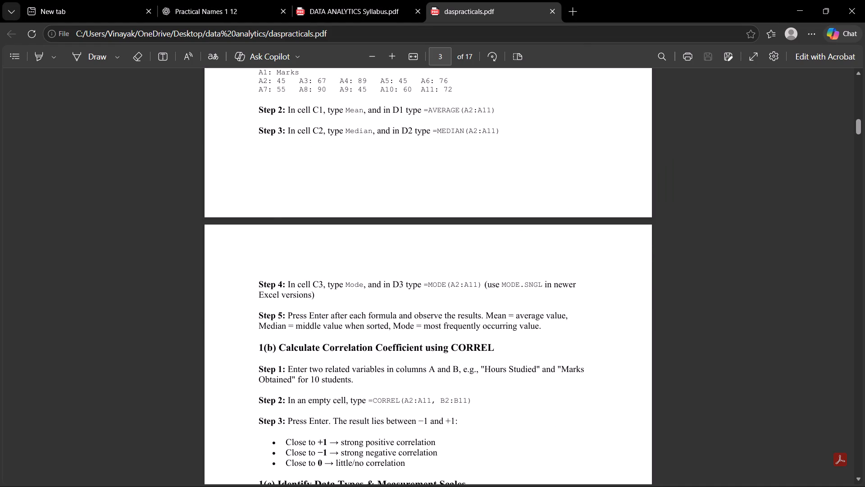
pyautogui.hotkey('alt', 'Tab')
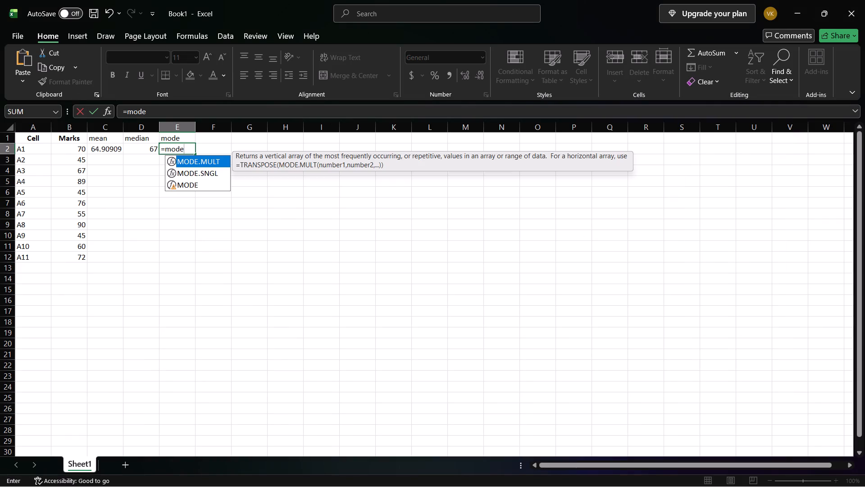
pyautogui.press('Down')
pyautogui.press('Tab')
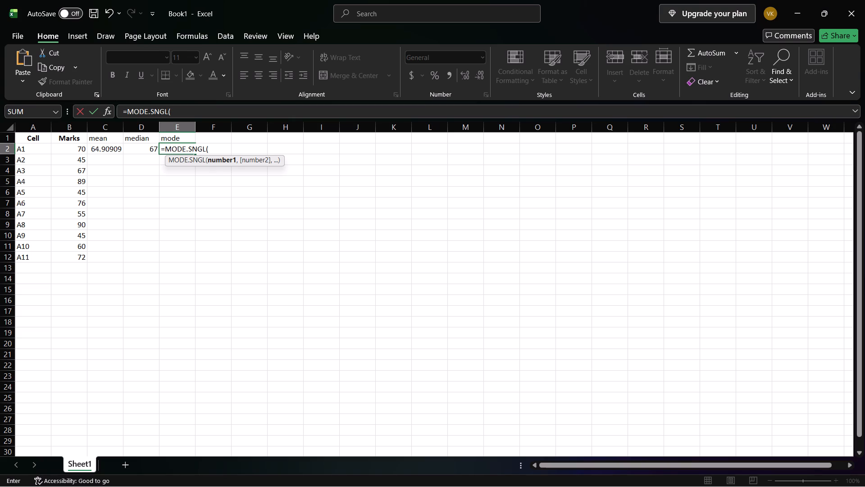
pyautogui.moveTo(71, 149); pyautogui.dragTo(76, 261)
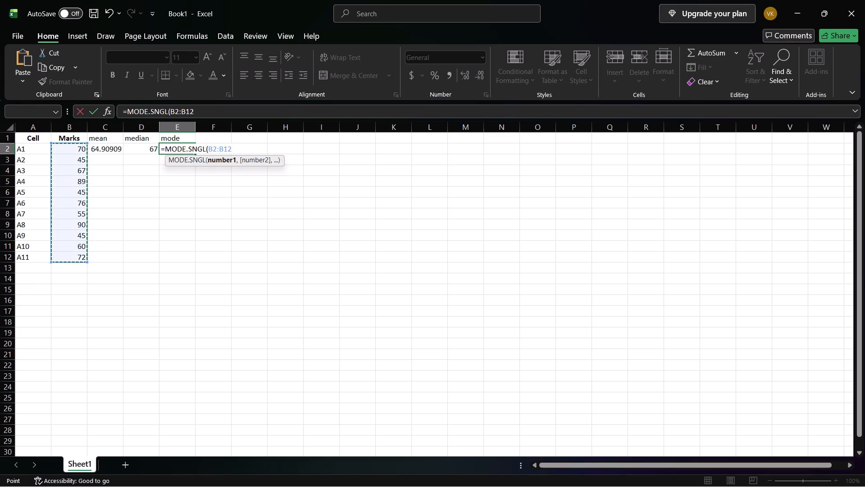
pyautogui.press('Return')
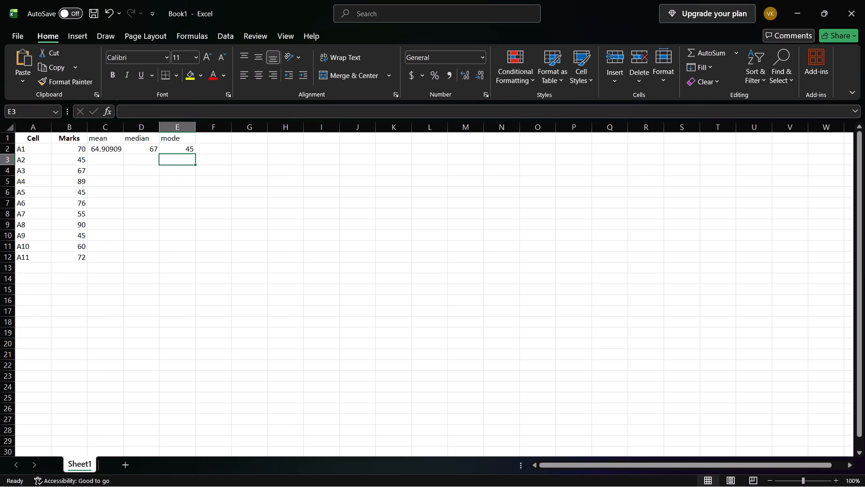
# Widen columns C, D and E, making column C wide enough for the full mean value.
pyautogui.scroll(1, 76, 259)
pyautogui.moveTo(157, 125); pyautogui.dragTo(169, 126)
pyautogui.moveTo(125, 129); pyautogui.dragTo(143, 134)
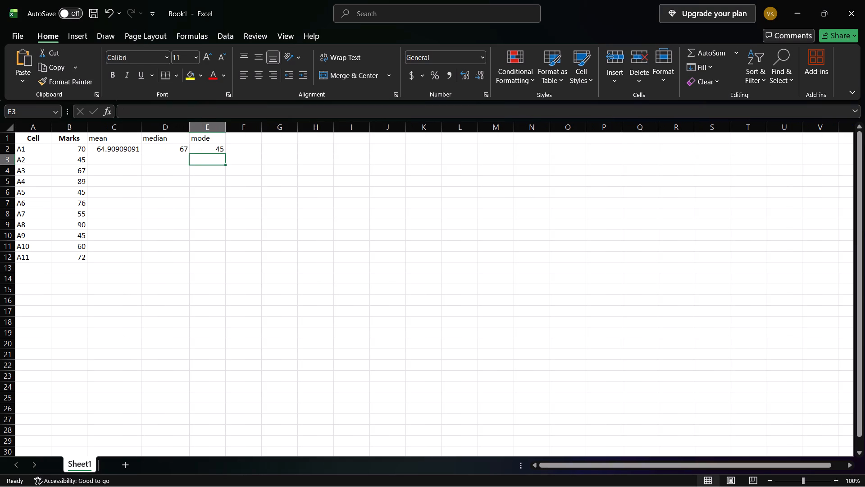
pyautogui.moveTo(226, 128); pyautogui.dragTo(240, 128)
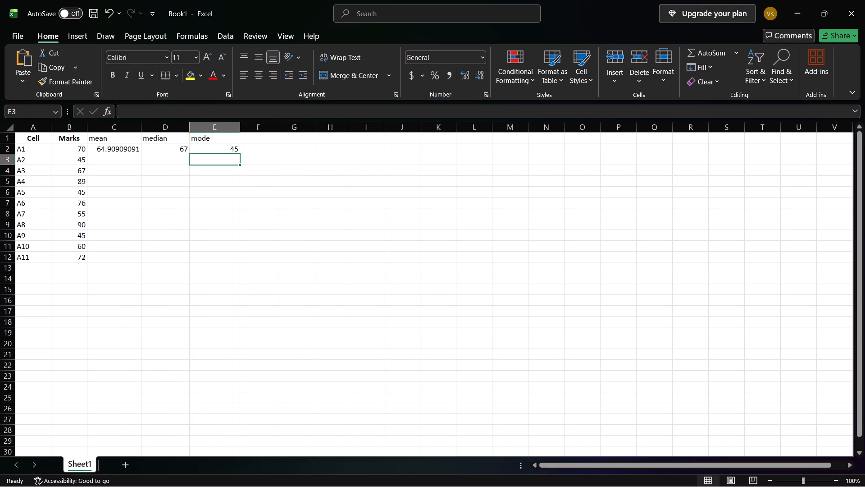
# Centre and bold the "mean", "median" and "mode" headers in cells C1, D1 and E1.
pyautogui.click(108, 136)
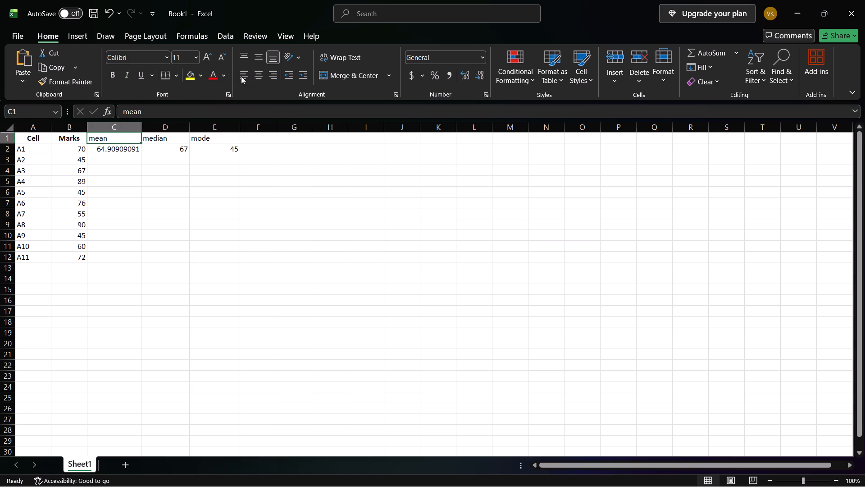
pyautogui.click(254, 74)
pyautogui.click(112, 76)
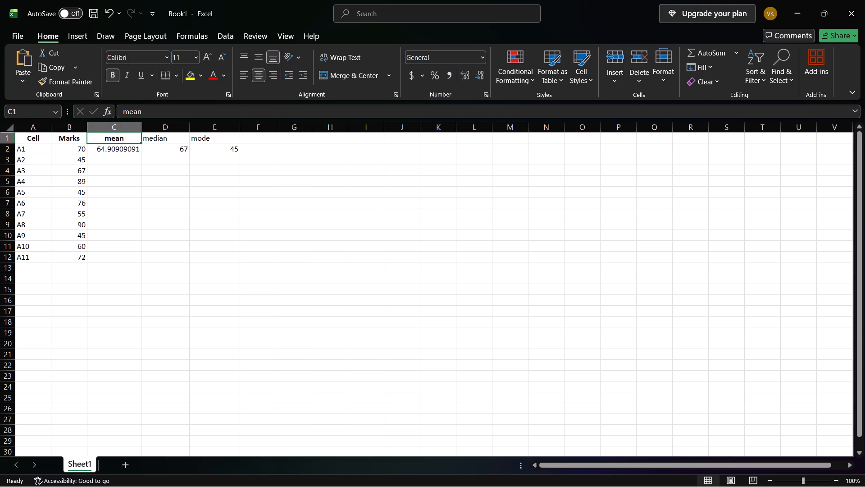
pyautogui.click(153, 138)
pyautogui.click(258, 77)
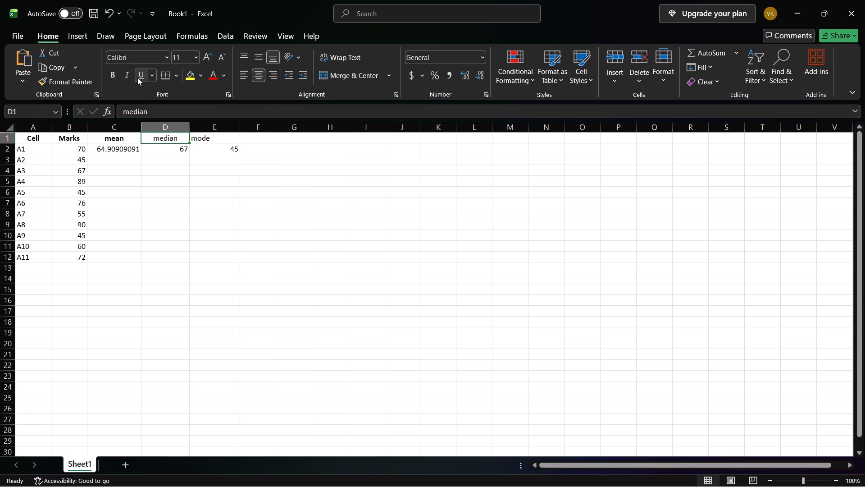
pyautogui.click(114, 78)
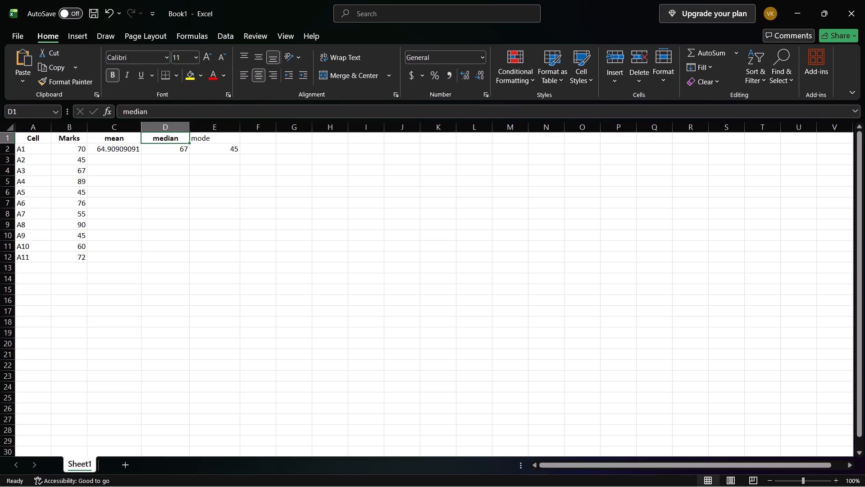
pyautogui.click(206, 142)
pyautogui.click(252, 76)
pyautogui.click(114, 76)
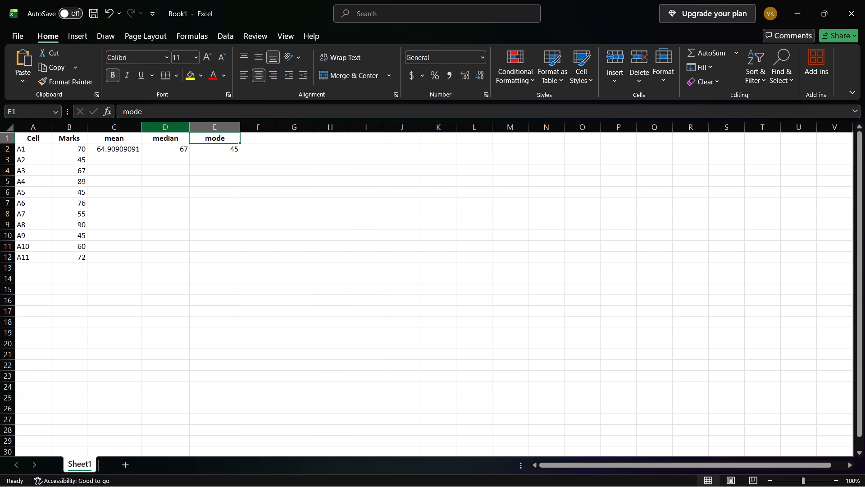
pyautogui.click(416, 468)
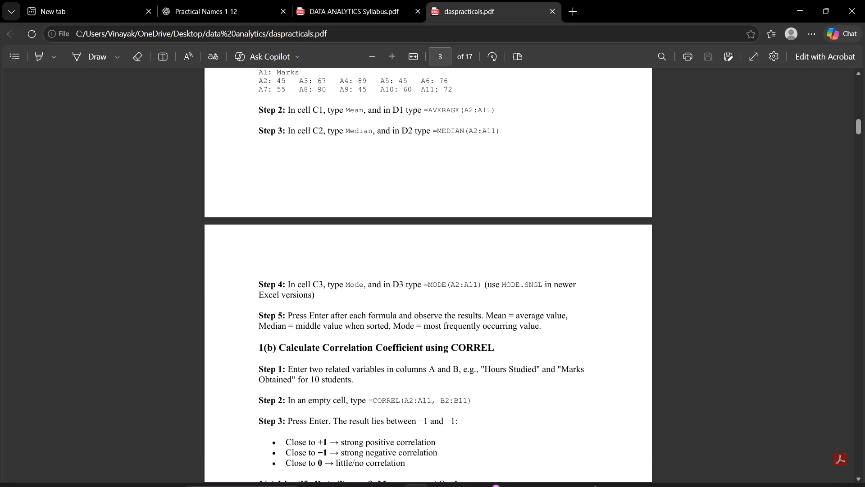
pyautogui.scroll(-1, 314, 344)
pyautogui.moveTo(251, 289); pyautogui.dragTo(473, 290)
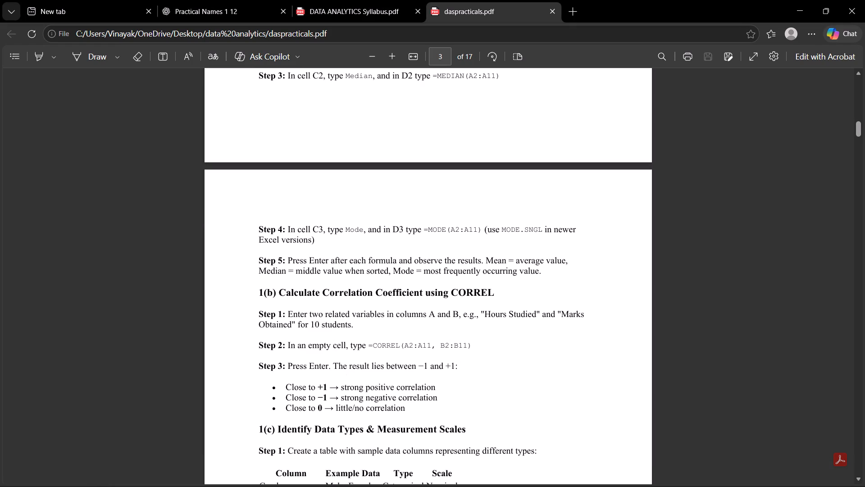
pyautogui.moveTo(259, 287); pyautogui.dragTo(353, 329)
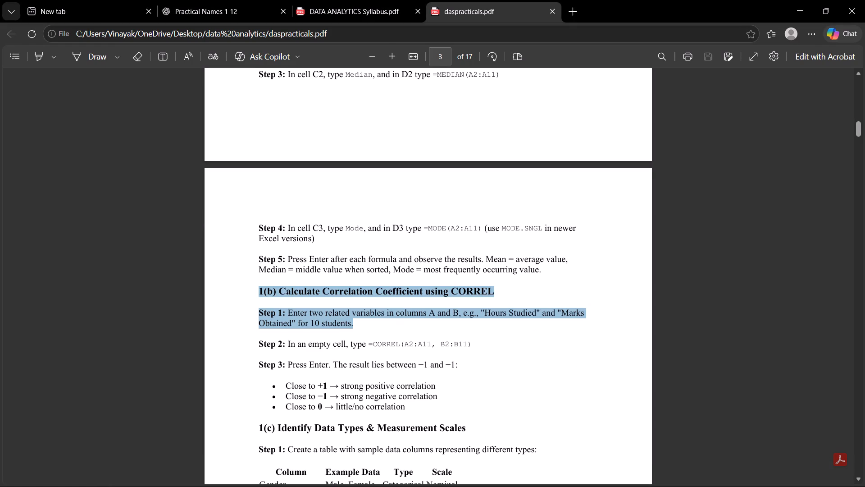
pyautogui.moveTo(353, 329); pyautogui.dragTo(355, 329)
pyautogui.click(387, 232)
pyautogui.click(358, 0)
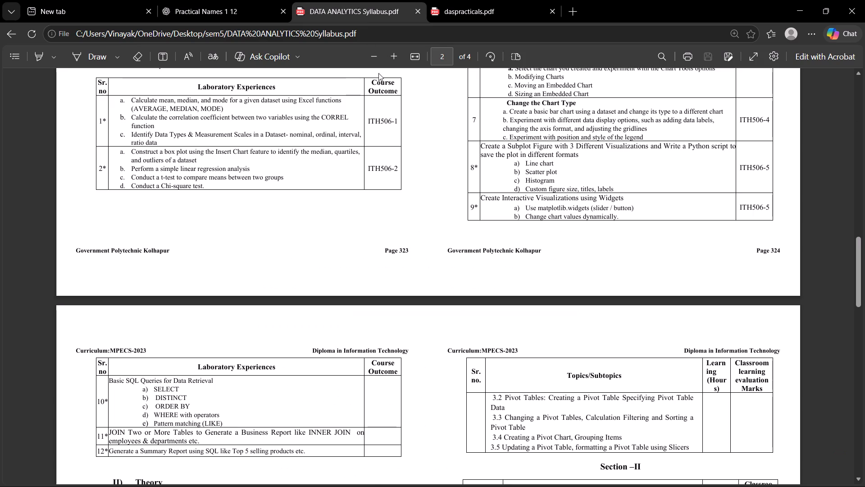
pyautogui.click(208, 0)
pyautogui.click(301, 451)
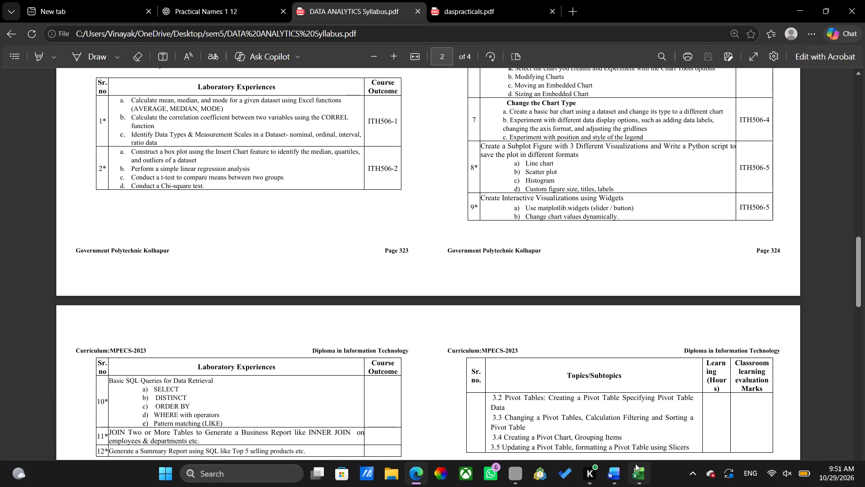
pyautogui.click(635, 464)
pyautogui.hotkey('ctrl', 'v')
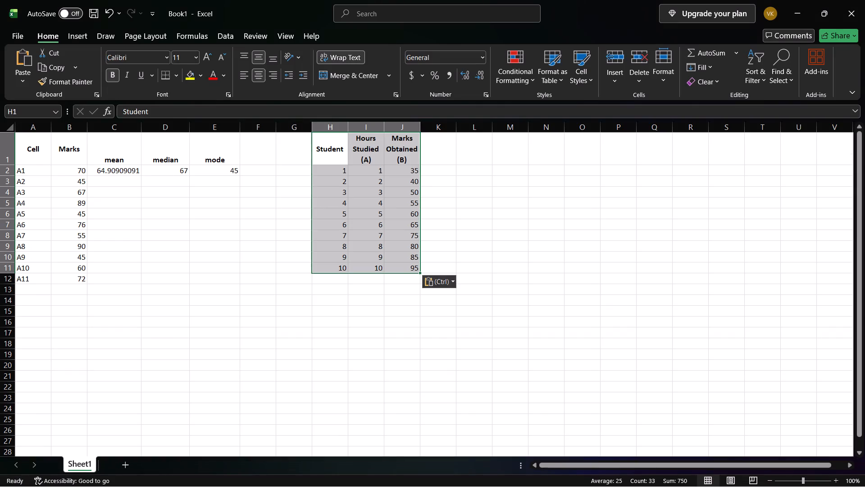
# Widen columns H, I and J so that the "Hours Studied (A)" and "Marks Obtained (B)" headers each fit on one line.
pyautogui.moveTo(419, 128); pyautogui.dragTo(446, 128)
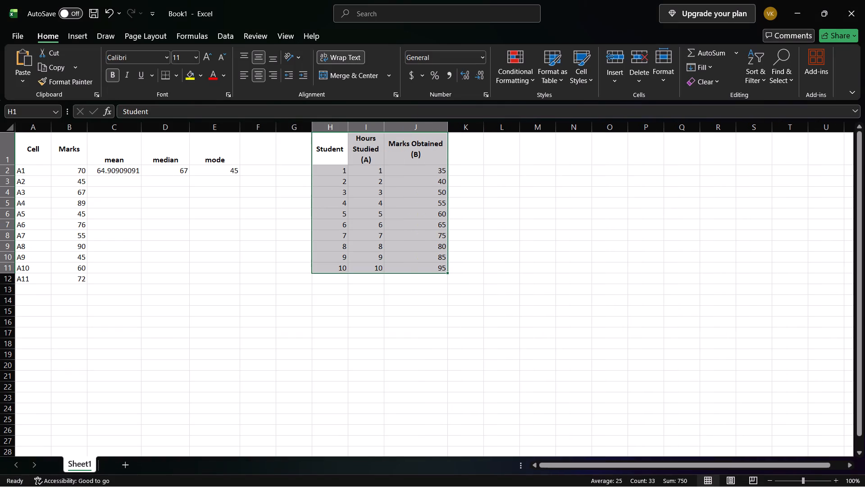
pyautogui.moveTo(383, 127); pyautogui.dragTo(399, 125)
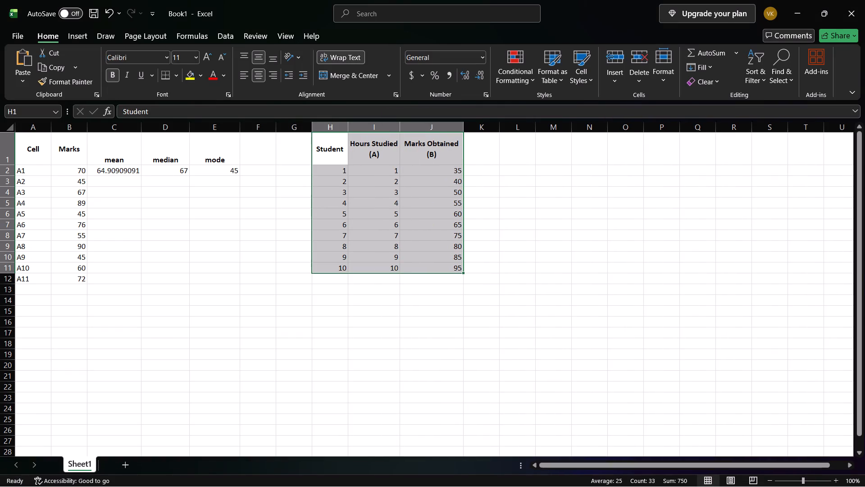
pyautogui.moveTo(349, 124); pyautogui.dragTo(359, 125)
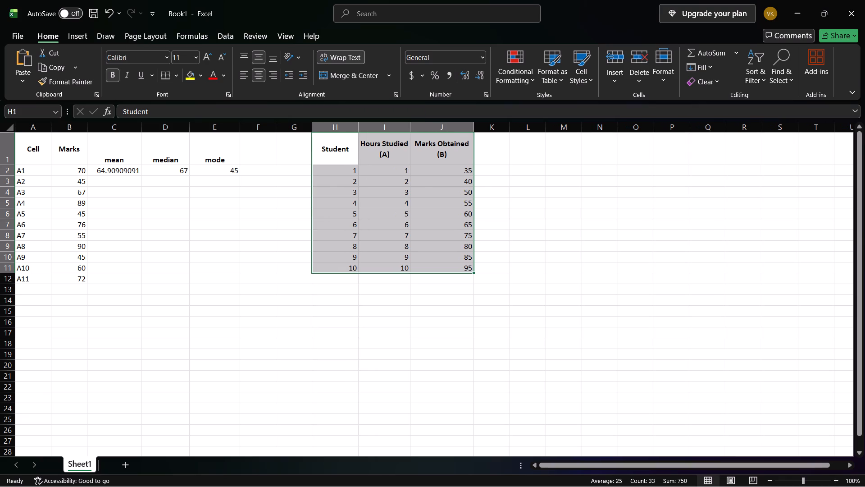
pyautogui.scroll(2, 504, 280)
pyautogui.click(514, 260)
pyautogui.scroll(2, 461, 301)
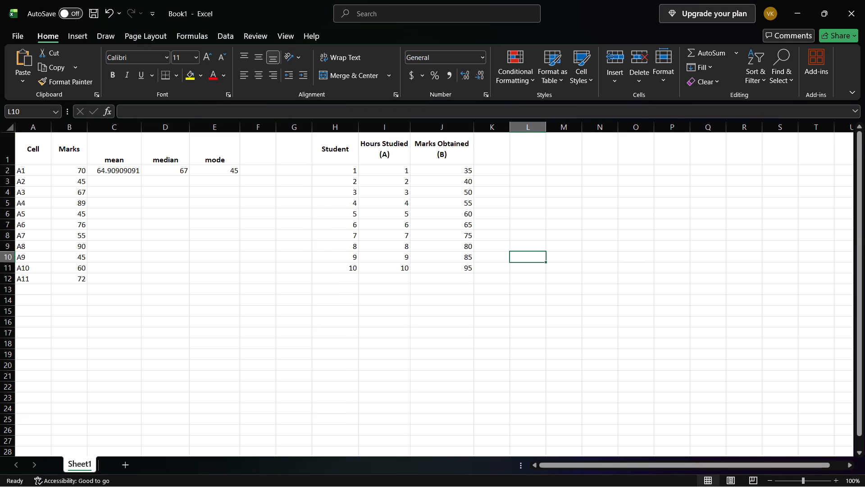
pyautogui.moveTo(474, 123); pyautogui.dragTo(487, 123)
pyautogui.moveTo(410, 125); pyautogui.dragTo(422, 127)
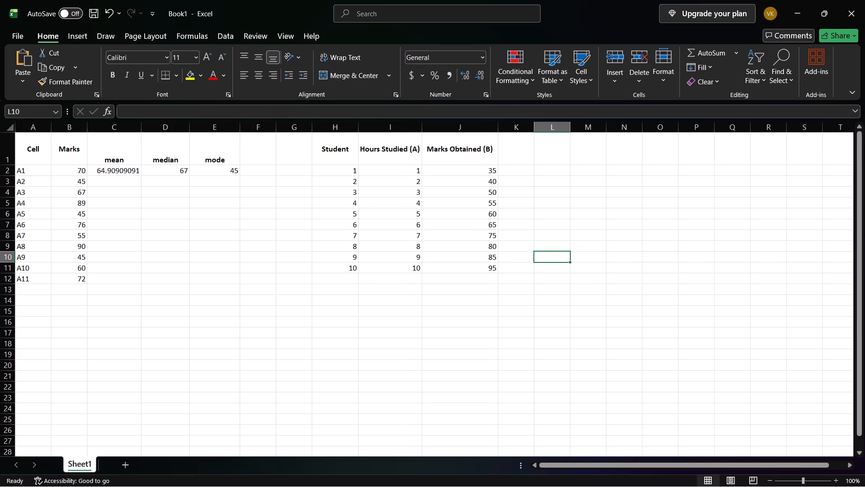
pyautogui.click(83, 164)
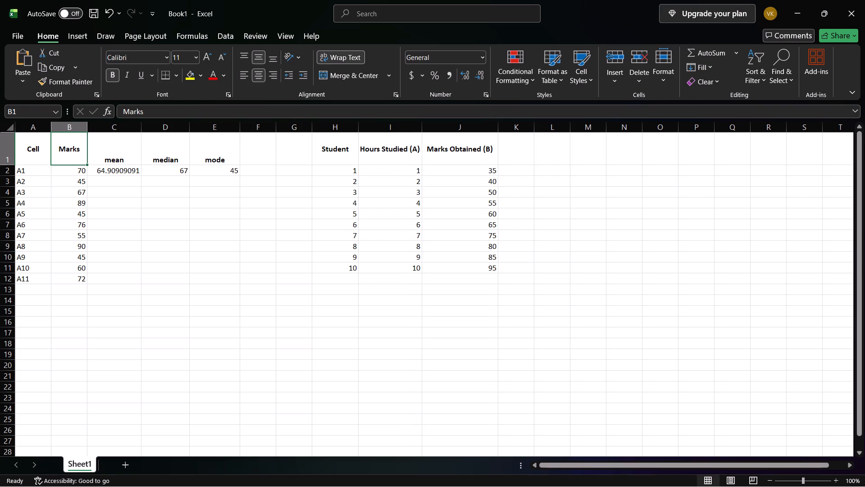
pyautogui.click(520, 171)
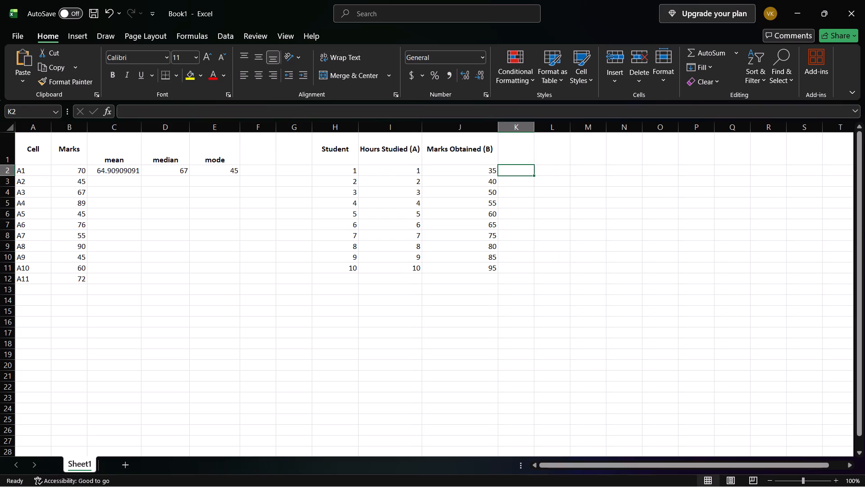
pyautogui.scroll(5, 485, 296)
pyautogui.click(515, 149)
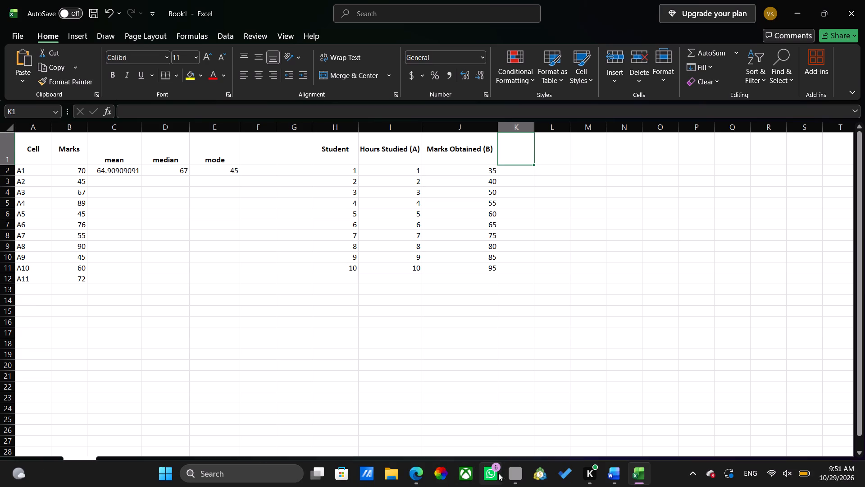
# Read Steps 1 to 3 of part 1(b) in daspracticals.pdf on calculating the correlation coefficient with the CORREL function.
pyautogui.click(423, 476)
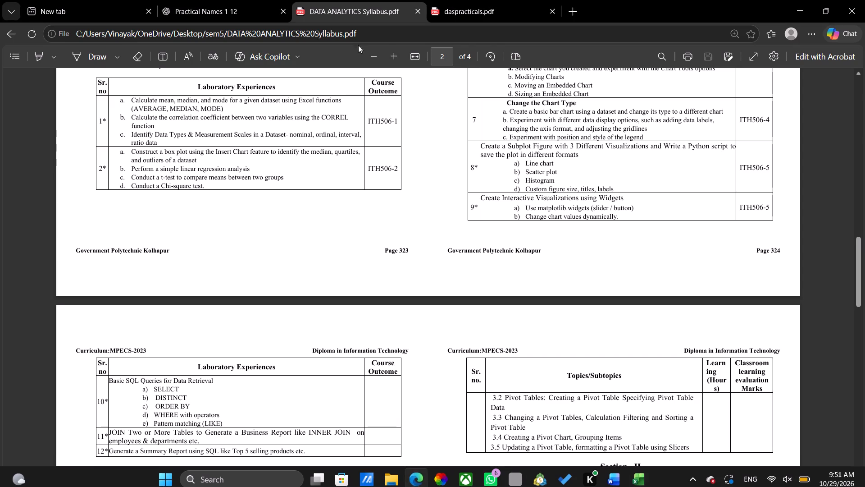
pyautogui.click(448, 0)
pyautogui.click(341, 322)
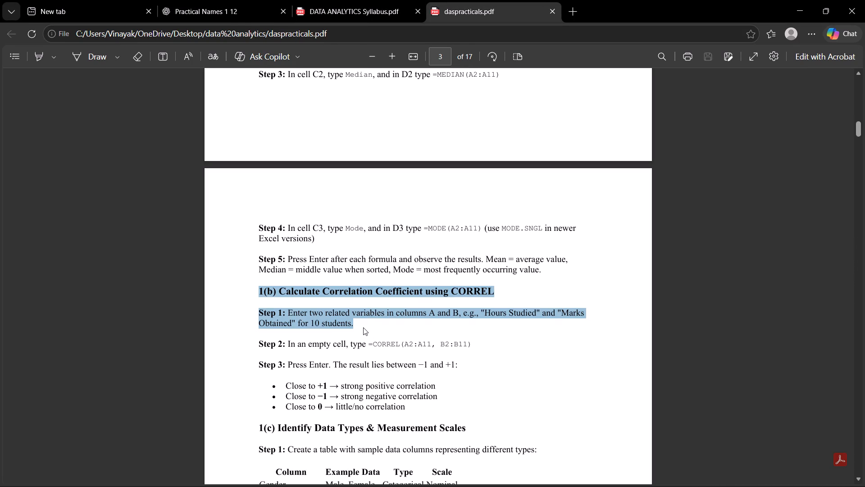
pyautogui.click(791, 0)
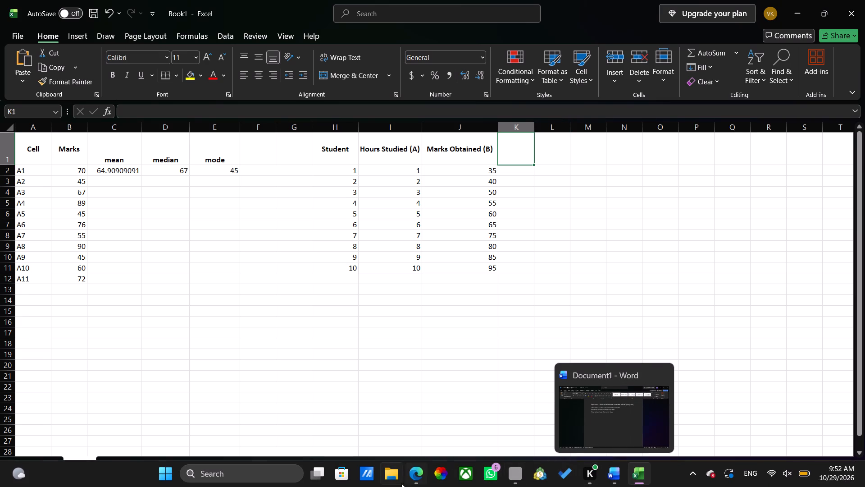
pyautogui.click(419, 478)
pyautogui.scroll(-2, 303, 286)
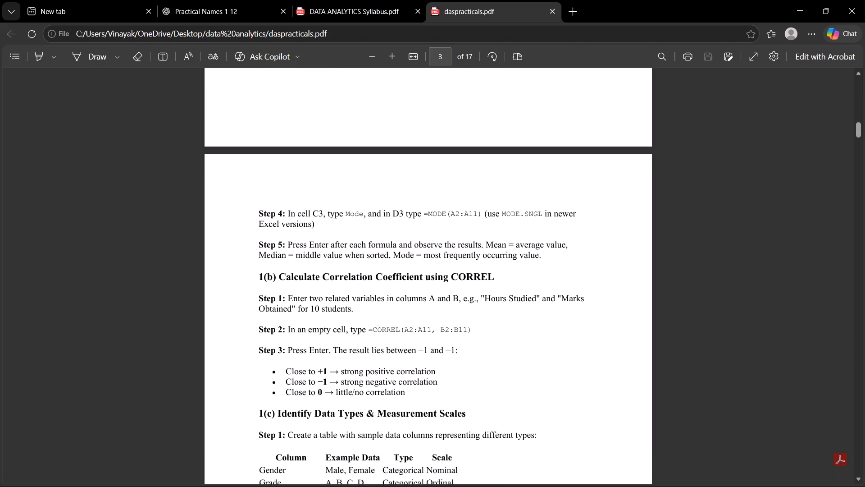
pyautogui.moveTo(260, 252); pyautogui.dragTo(454, 257)
pyautogui.click(454, 257)
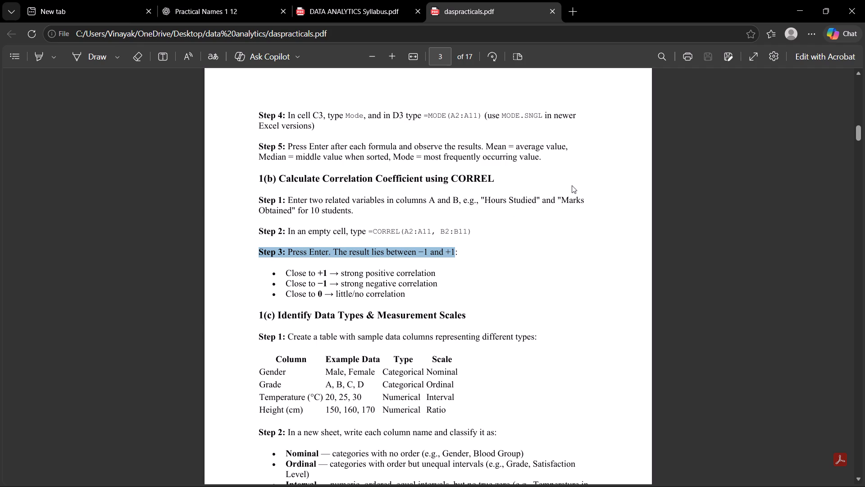
pyautogui.click(806, 0)
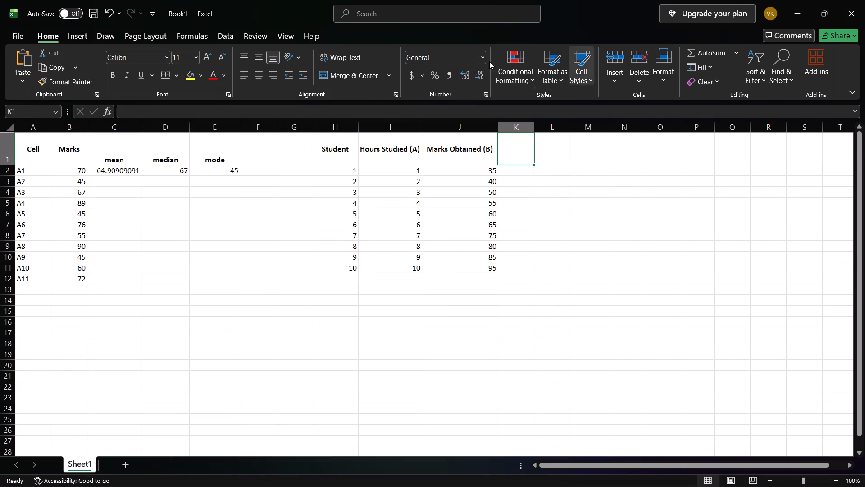
# Add a bold, centred CORREL heading in cell K1 of the Book1 workbook, beside the Marks Obtained (B) heading.
pyautogui.click(514, 147)
pyautogui.write('CORREL')
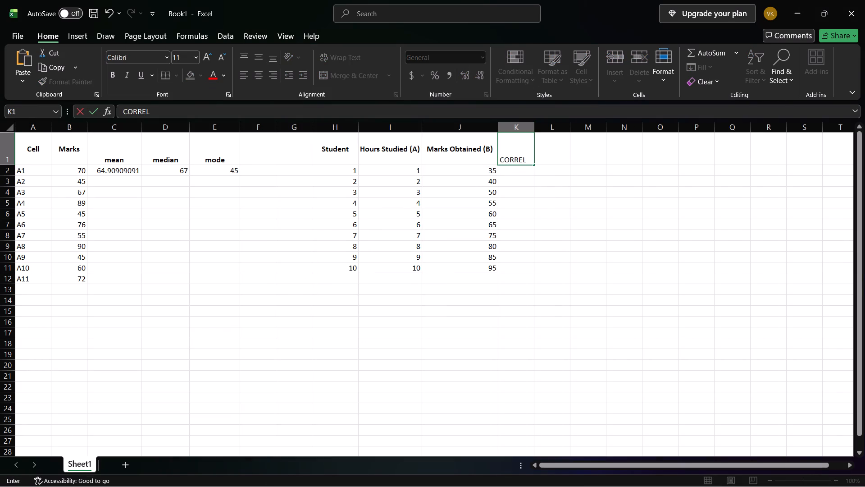
pyautogui.click(107, 72)
pyautogui.click(262, 70)
pyautogui.click(255, 74)
pyautogui.click(532, 184)
pyautogui.click(523, 153)
# Begin a CORREL function formula in cell K2, directly below the CORREL heading.
pyautogui.click(523, 163)
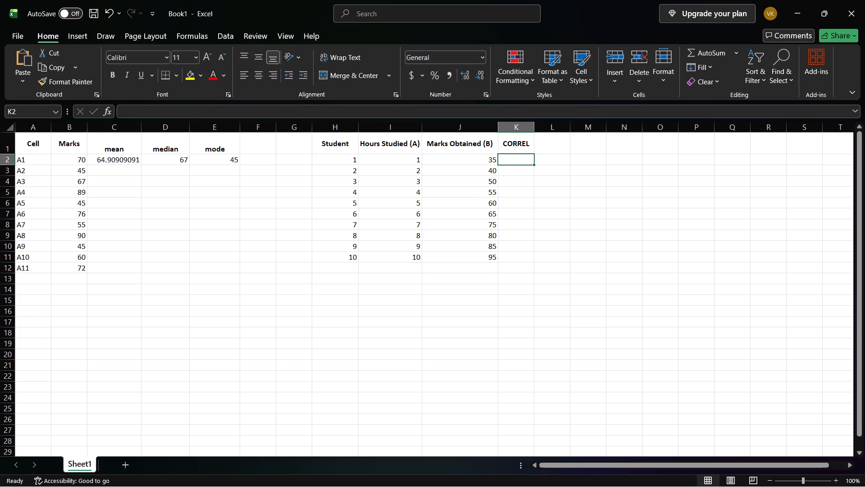
pyautogui.write('=co')
pyautogui.press('r')
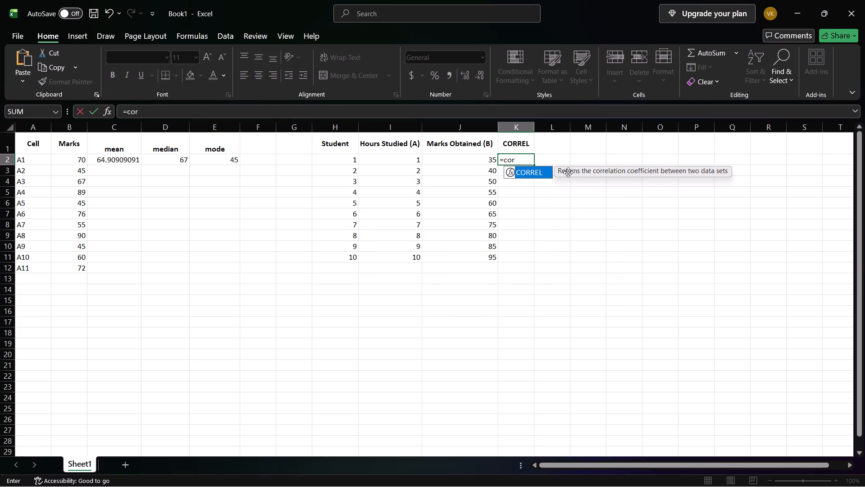
pyautogui.press('Tab')
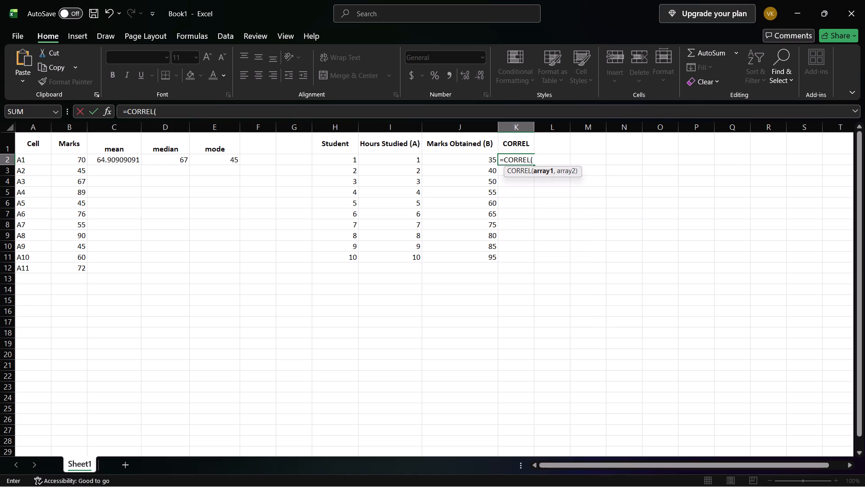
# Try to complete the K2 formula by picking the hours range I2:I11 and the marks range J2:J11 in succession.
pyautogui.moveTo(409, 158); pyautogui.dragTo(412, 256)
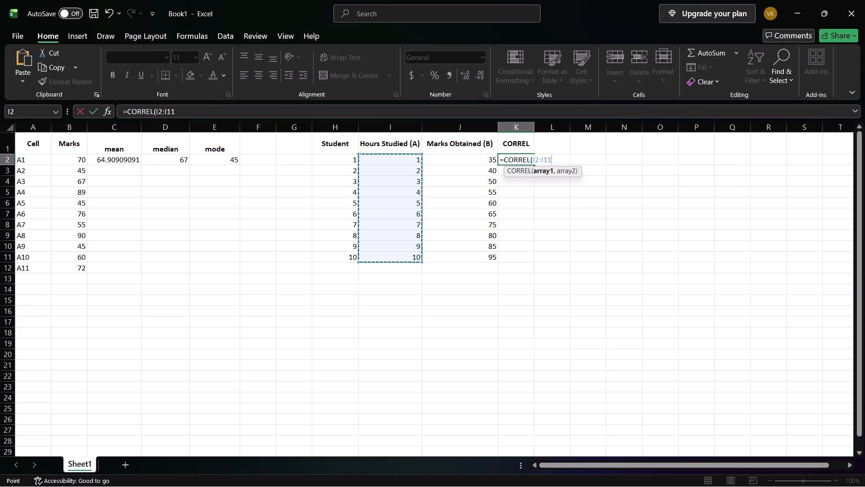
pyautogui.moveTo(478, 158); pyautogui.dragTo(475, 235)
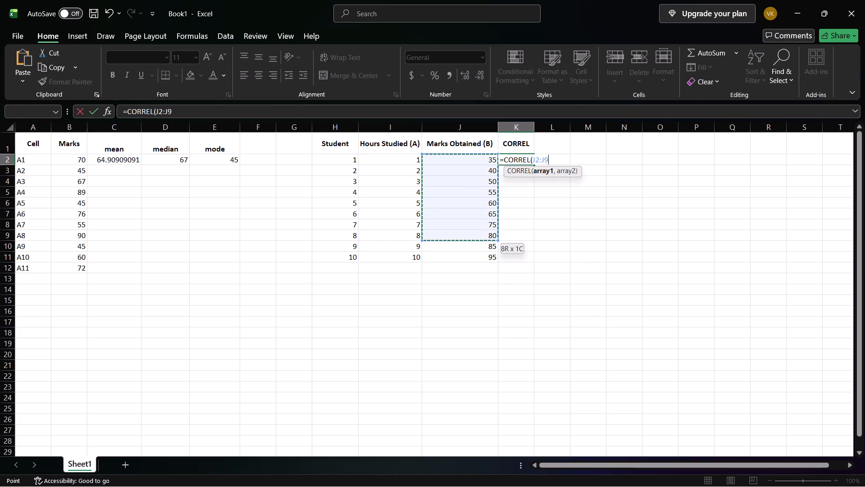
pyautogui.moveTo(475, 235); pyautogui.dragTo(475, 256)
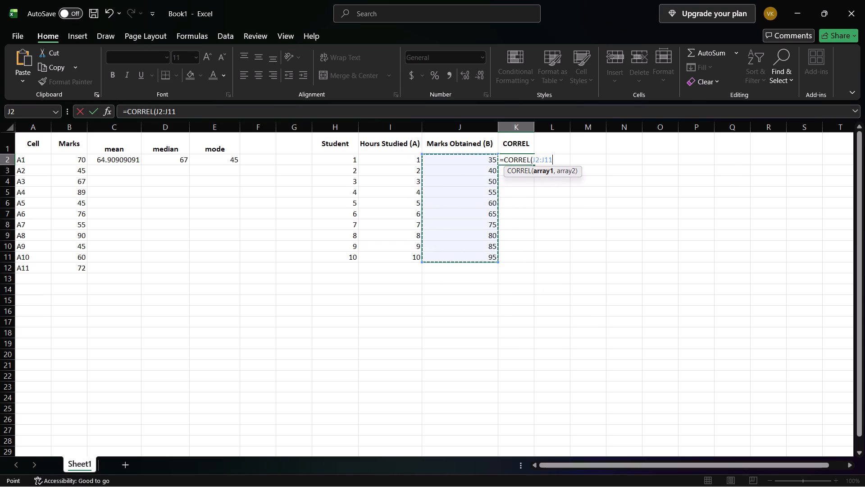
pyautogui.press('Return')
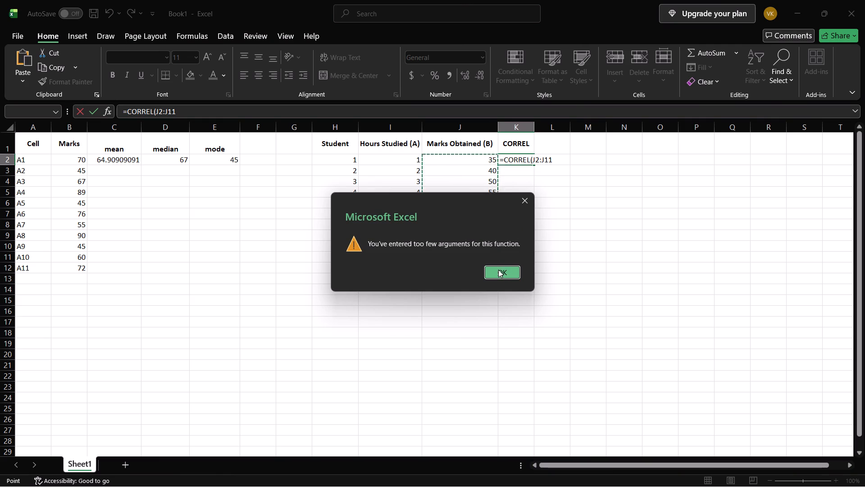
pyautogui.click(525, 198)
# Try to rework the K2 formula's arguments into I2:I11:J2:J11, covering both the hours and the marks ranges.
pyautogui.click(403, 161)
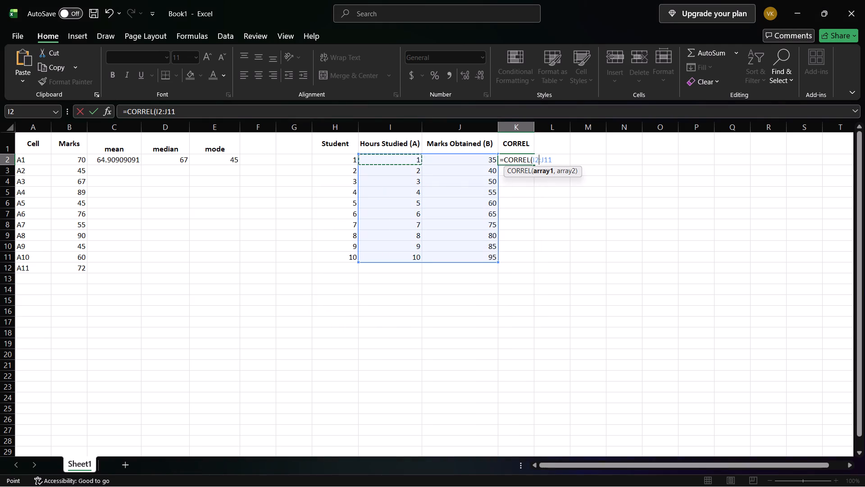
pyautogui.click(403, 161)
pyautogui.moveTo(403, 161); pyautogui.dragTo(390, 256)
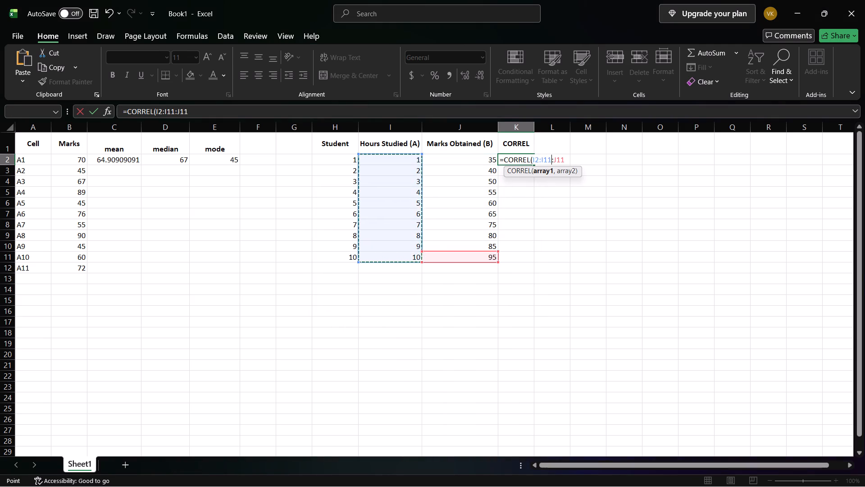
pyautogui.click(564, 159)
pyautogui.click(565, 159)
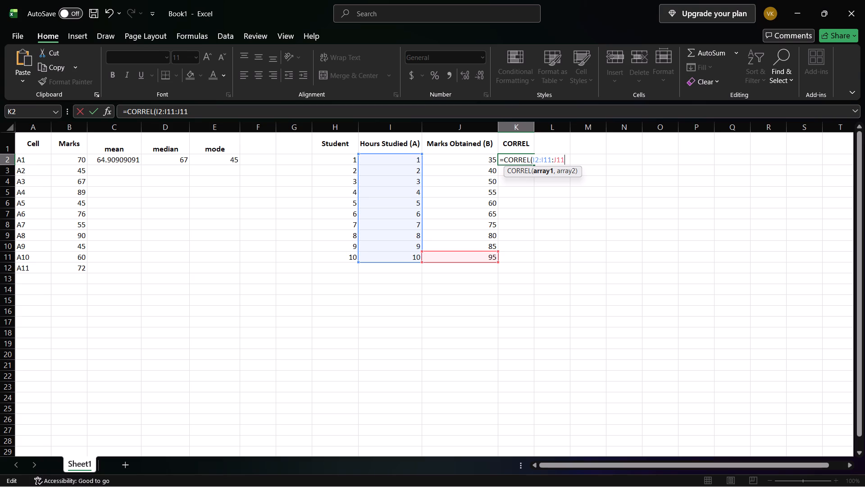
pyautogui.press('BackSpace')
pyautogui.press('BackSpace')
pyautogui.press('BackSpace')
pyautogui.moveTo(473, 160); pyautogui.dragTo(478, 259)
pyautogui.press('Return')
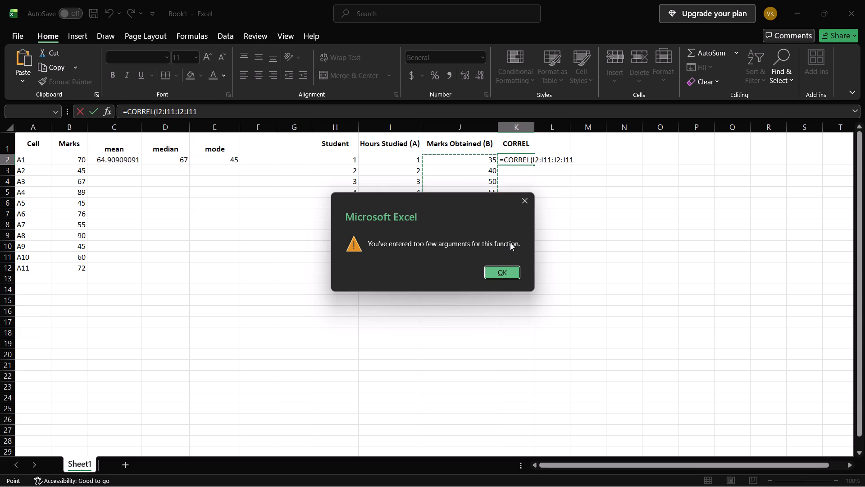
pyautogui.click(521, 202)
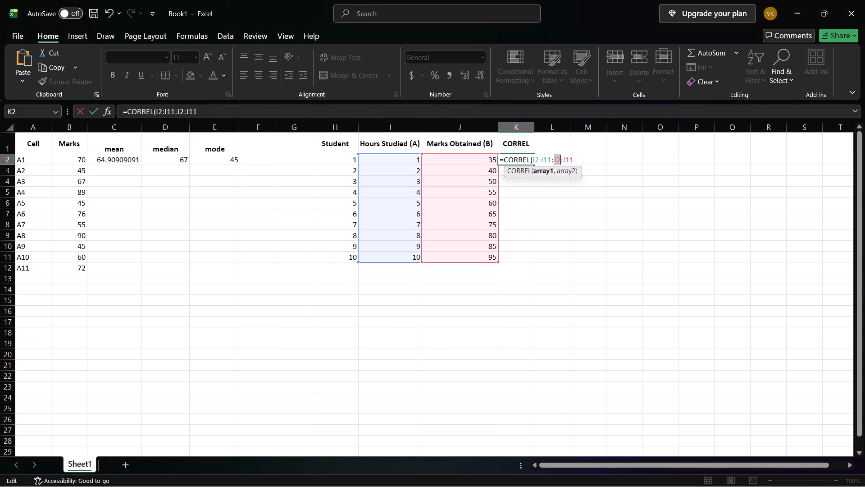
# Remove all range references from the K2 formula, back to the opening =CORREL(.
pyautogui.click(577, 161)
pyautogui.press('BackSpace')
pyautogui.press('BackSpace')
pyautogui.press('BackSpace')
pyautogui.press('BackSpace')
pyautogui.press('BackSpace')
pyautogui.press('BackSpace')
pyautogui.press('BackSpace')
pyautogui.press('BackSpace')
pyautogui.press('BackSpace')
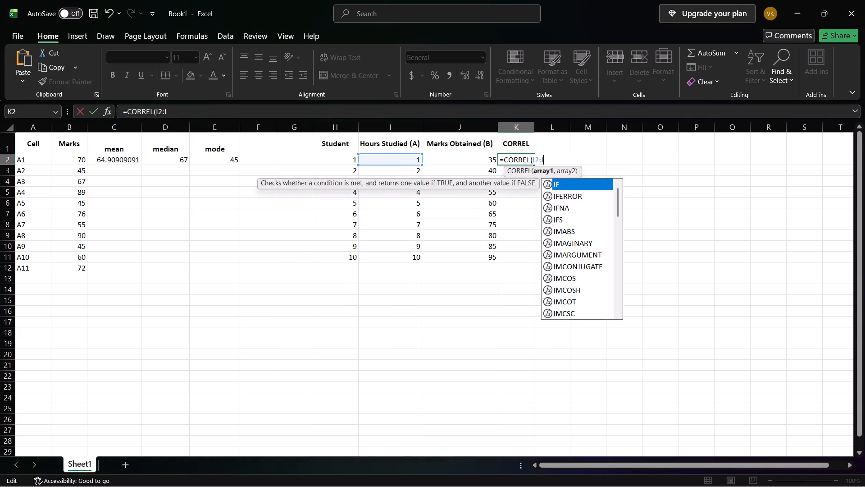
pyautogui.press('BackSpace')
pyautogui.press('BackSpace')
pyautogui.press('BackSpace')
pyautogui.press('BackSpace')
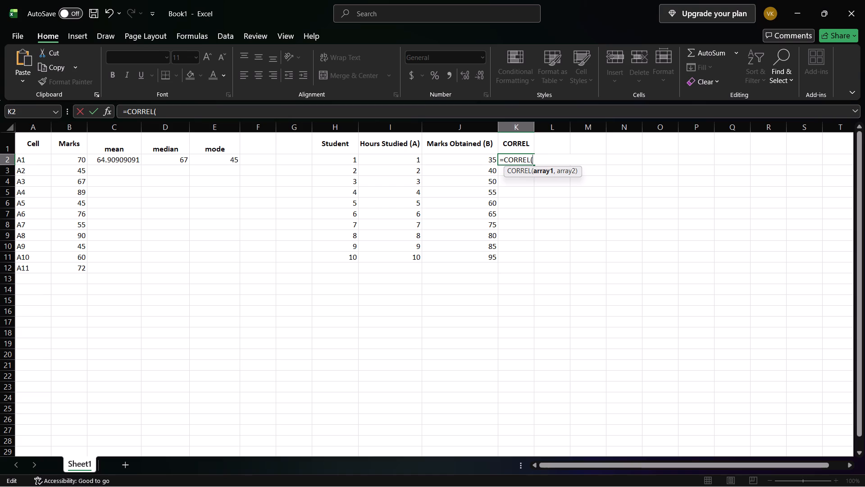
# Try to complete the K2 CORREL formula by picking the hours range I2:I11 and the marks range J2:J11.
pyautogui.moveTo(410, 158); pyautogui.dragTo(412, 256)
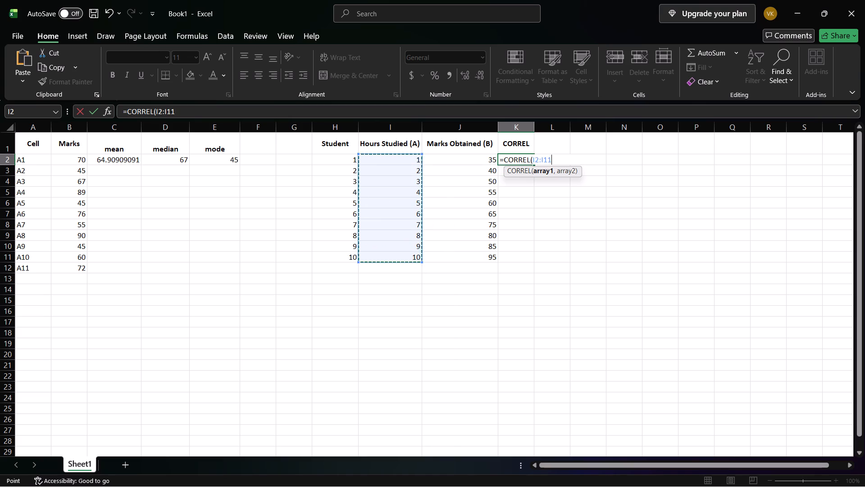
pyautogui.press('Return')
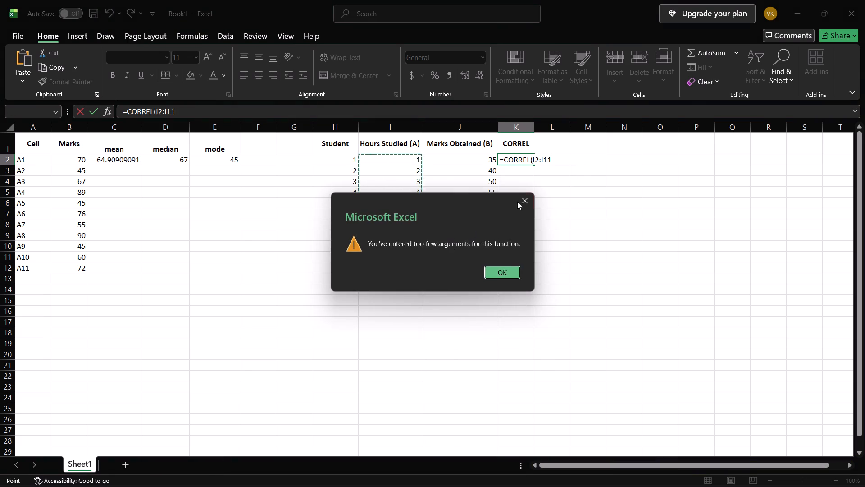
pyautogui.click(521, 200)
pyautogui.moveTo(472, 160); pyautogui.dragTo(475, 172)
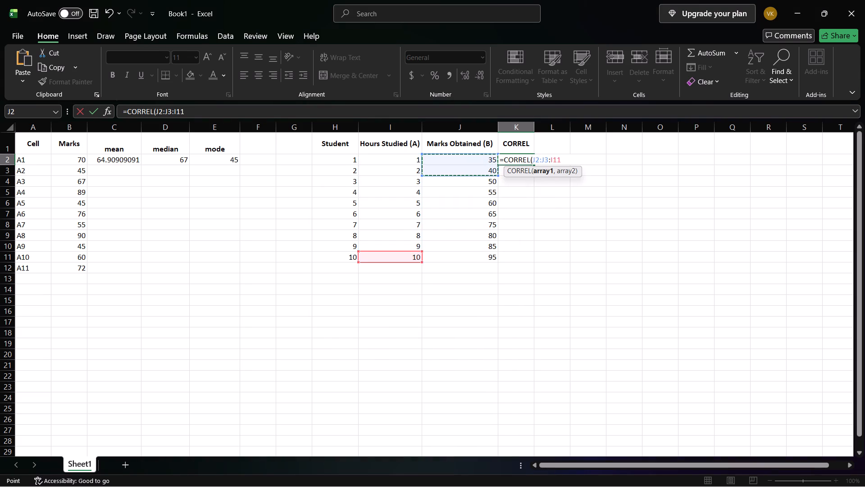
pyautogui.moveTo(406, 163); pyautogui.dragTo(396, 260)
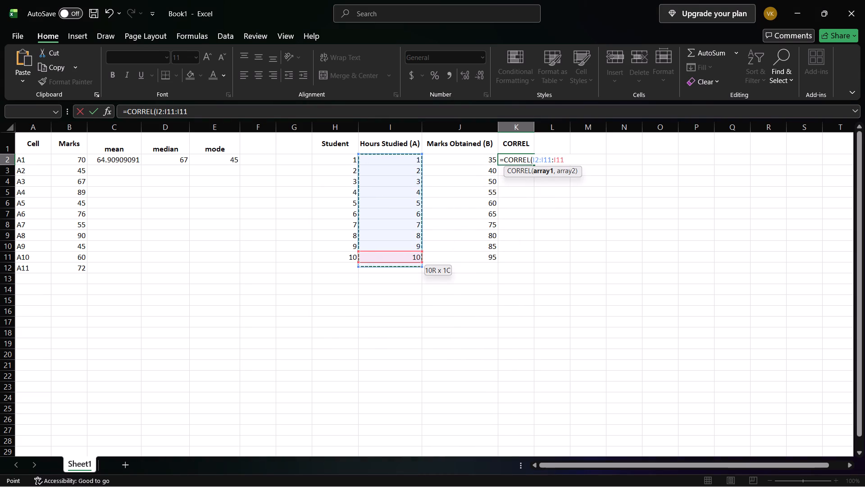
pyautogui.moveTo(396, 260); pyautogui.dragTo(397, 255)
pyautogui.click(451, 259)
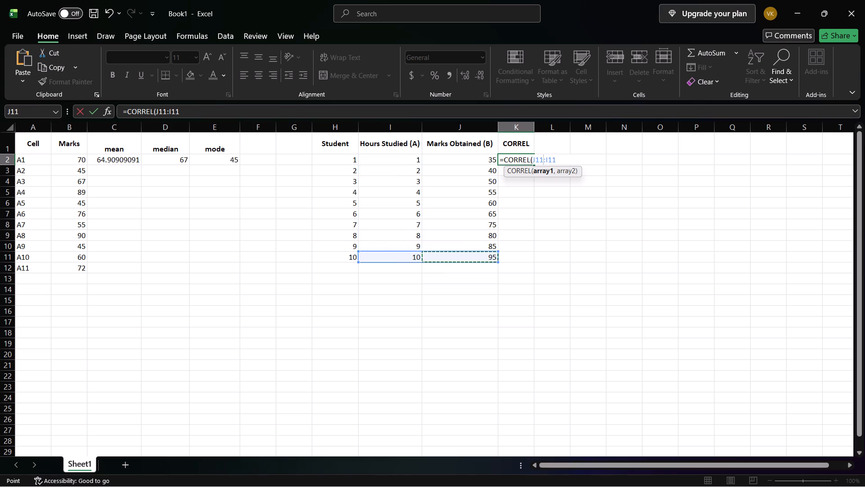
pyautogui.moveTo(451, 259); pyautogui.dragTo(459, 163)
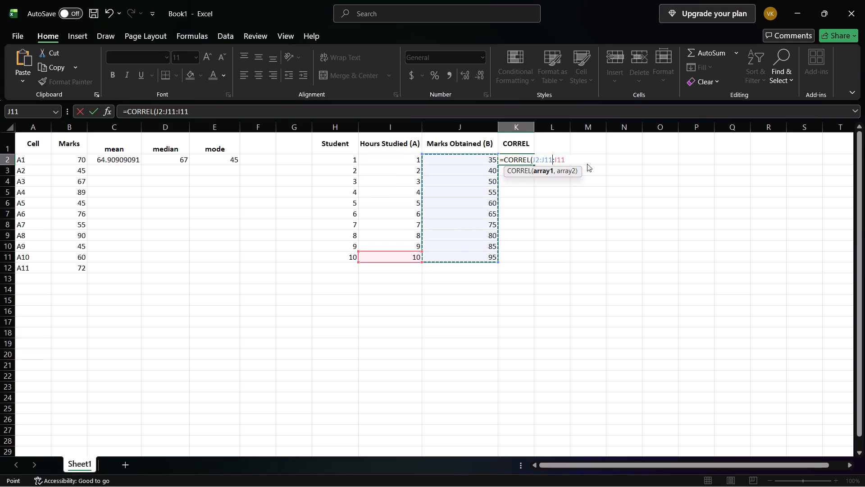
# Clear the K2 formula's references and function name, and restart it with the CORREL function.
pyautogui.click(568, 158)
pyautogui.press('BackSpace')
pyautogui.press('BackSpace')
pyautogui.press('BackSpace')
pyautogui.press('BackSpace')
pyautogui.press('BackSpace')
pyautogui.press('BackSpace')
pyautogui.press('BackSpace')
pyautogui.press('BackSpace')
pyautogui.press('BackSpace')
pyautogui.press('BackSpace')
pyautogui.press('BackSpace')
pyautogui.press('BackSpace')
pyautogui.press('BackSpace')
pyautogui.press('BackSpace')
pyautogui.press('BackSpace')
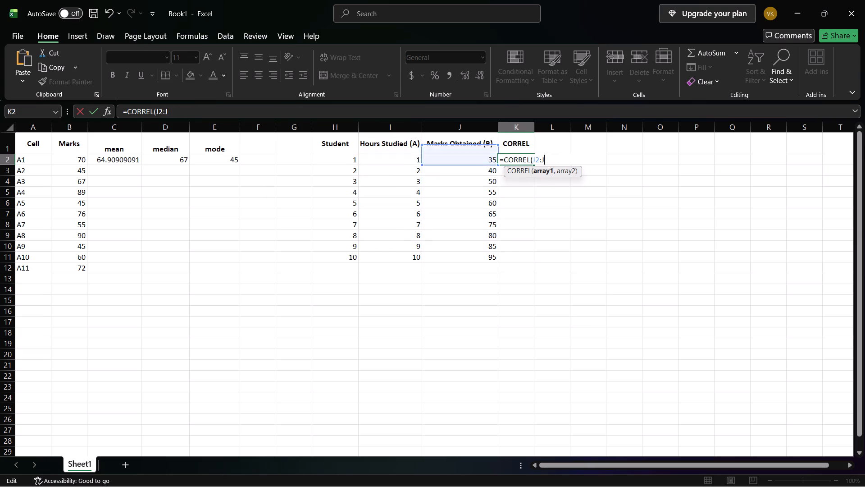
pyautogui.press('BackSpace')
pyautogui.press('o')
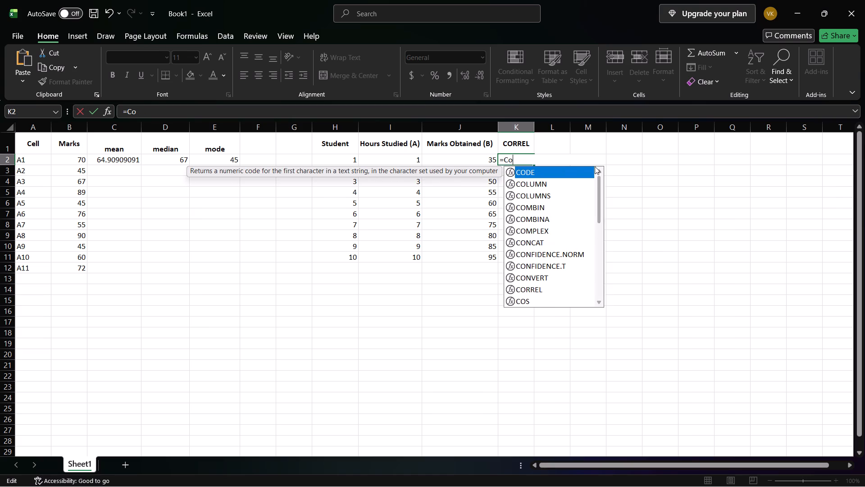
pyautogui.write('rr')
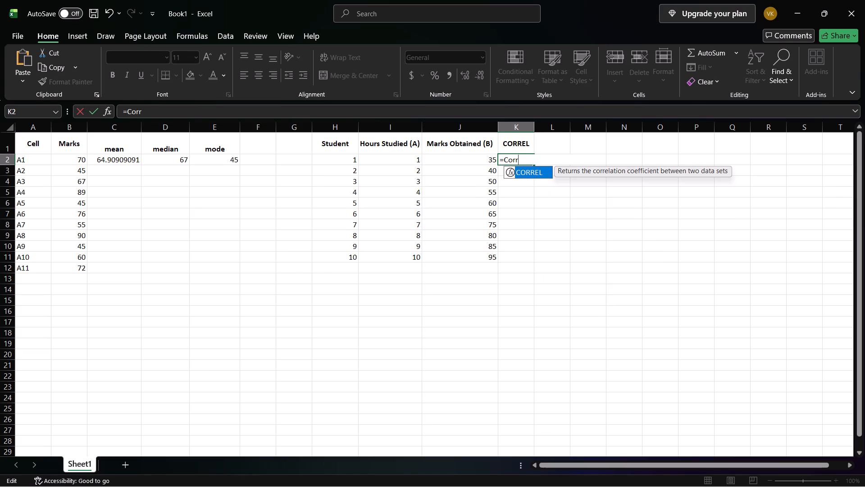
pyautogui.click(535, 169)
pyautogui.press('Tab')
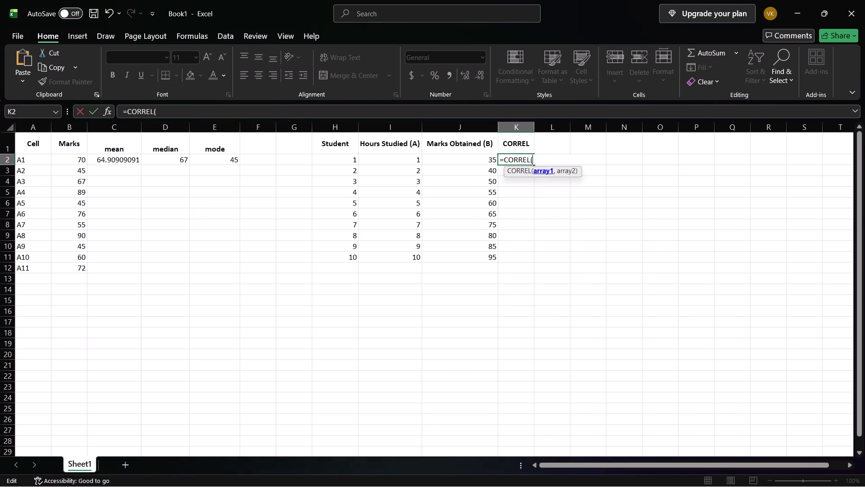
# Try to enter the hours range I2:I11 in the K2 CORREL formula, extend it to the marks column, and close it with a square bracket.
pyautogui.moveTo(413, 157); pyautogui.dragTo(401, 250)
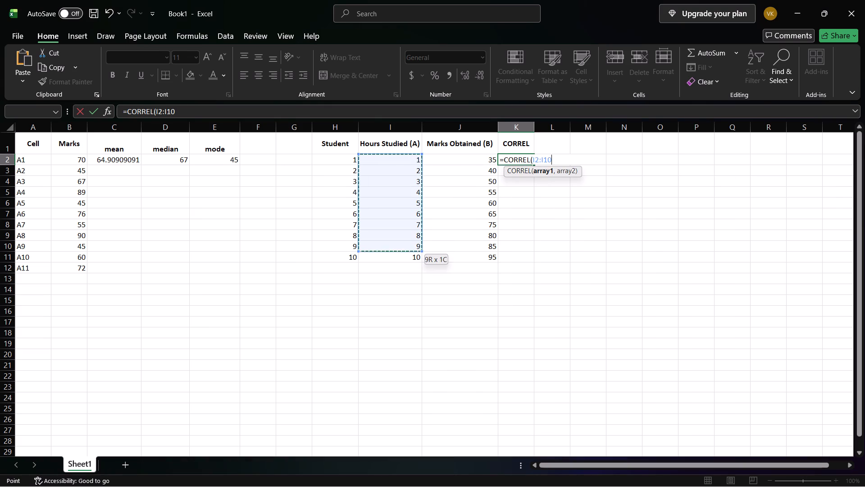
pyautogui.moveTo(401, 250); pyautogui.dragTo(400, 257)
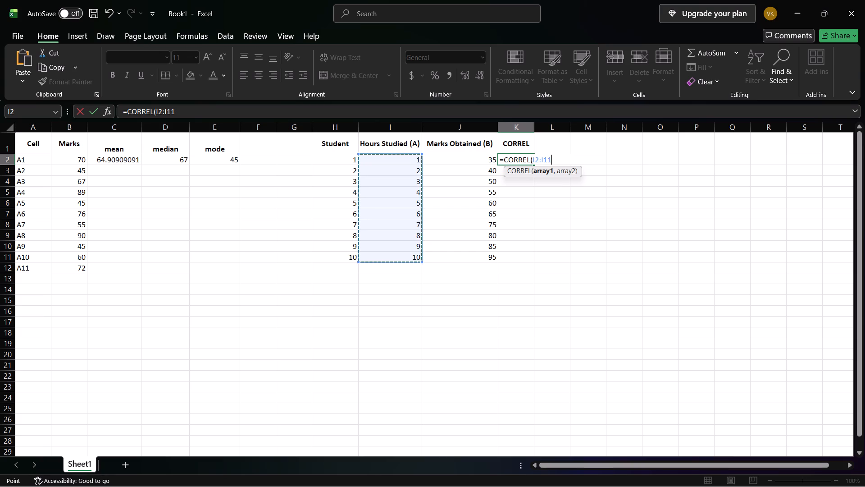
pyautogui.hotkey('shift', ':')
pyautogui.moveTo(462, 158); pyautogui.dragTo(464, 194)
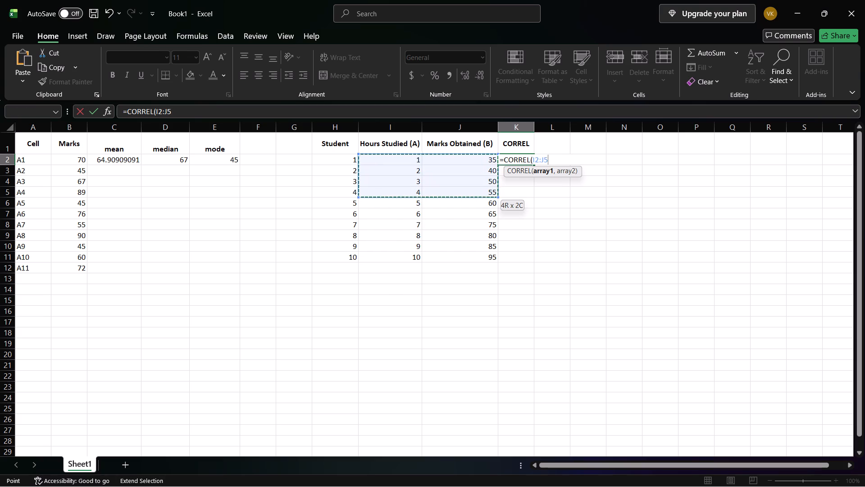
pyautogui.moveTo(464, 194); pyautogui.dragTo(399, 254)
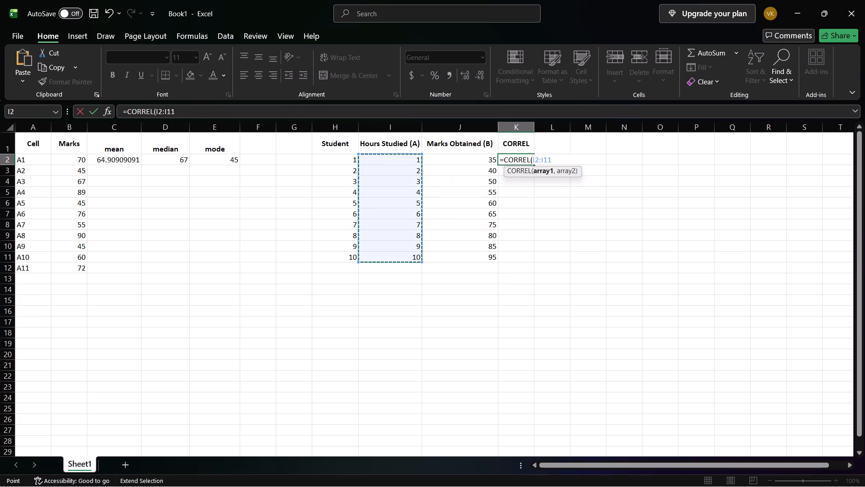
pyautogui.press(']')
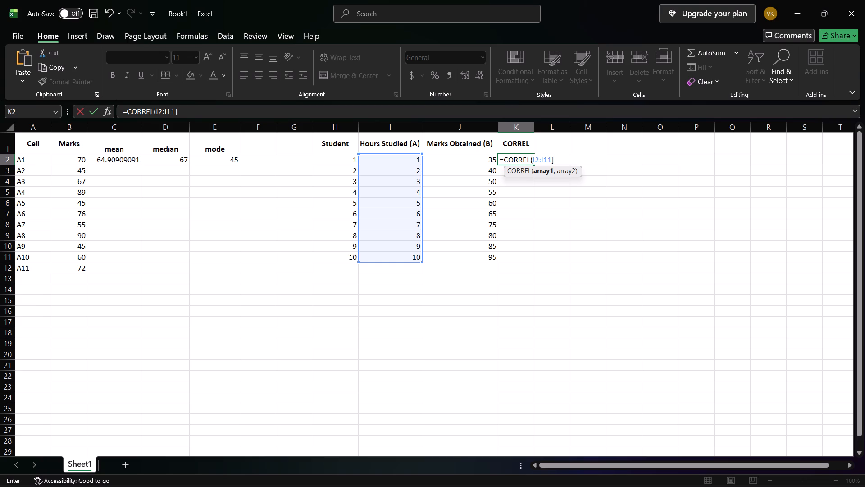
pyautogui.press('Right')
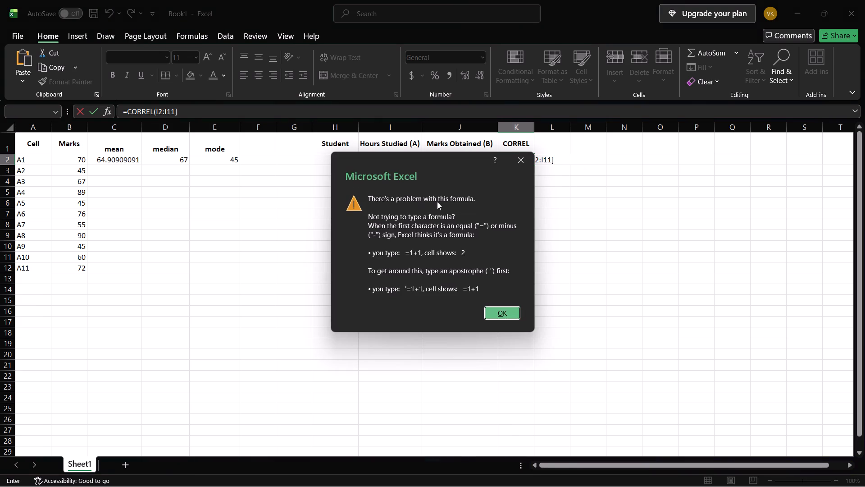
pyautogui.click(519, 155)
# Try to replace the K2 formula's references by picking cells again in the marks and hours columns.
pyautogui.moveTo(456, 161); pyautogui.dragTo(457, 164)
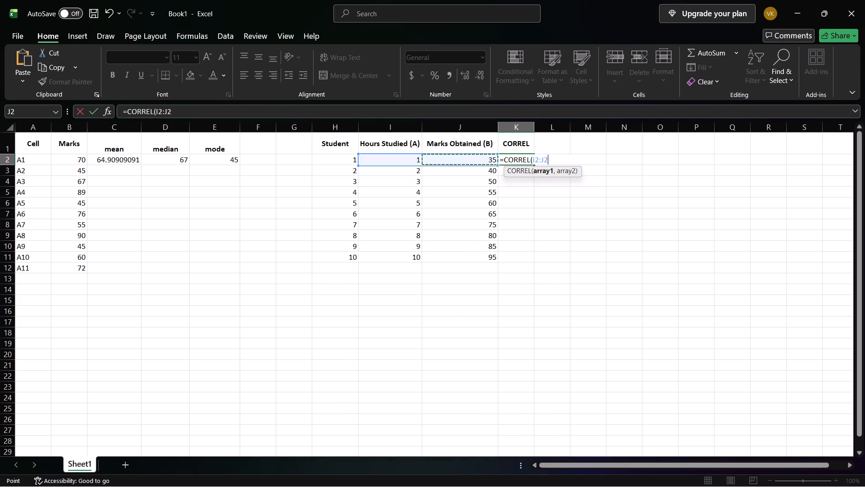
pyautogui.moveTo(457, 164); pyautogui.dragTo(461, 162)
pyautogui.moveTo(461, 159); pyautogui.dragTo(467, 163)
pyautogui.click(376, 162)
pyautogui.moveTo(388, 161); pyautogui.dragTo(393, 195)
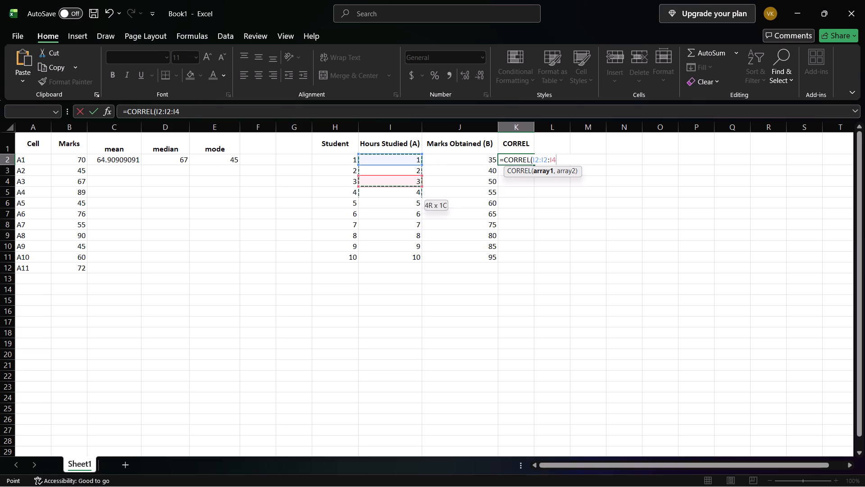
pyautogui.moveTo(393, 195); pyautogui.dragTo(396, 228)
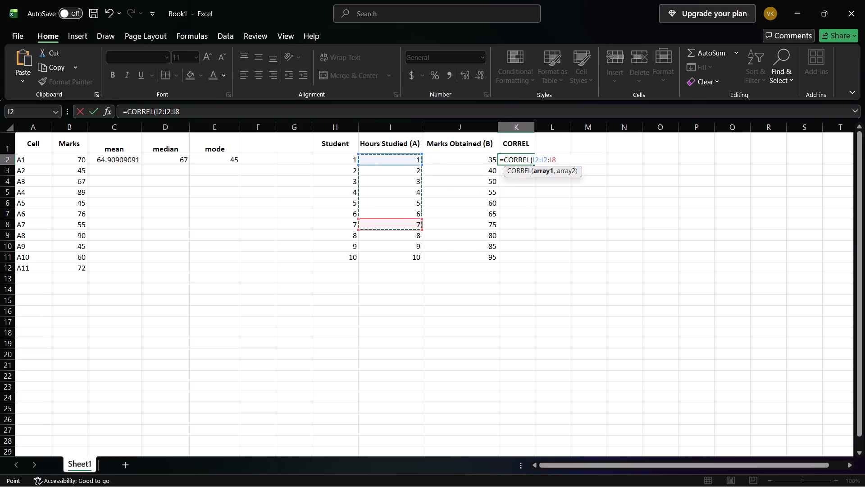
# Rewrite the K2 formula as =CORREL(I2:I12:J2:J12) and try to submit it.
pyautogui.press('BackSpace')
pyautogui.press('BackSpace')
pyautogui.press('BackSpace')
pyautogui.press('BackSpace')
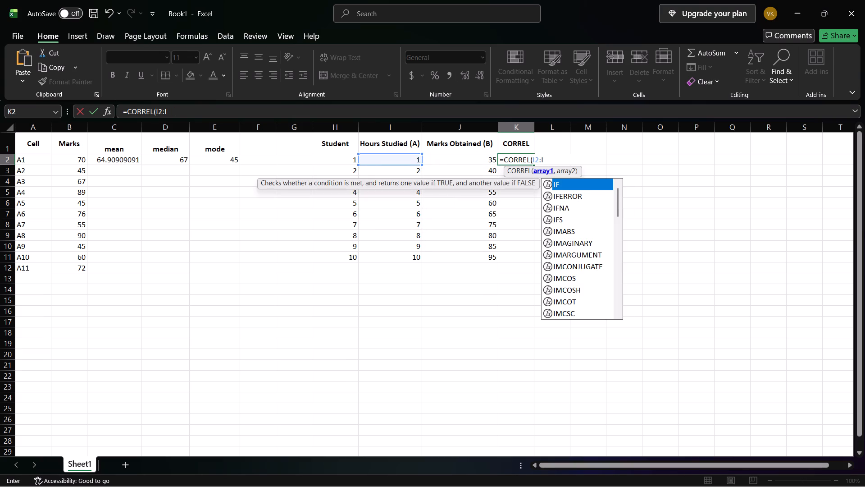
pyautogui.press('BackSpace')
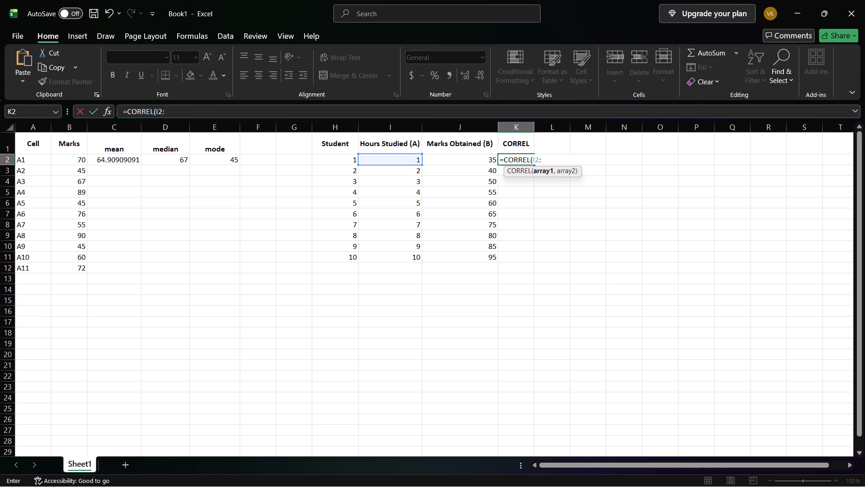
pyautogui.press('i')
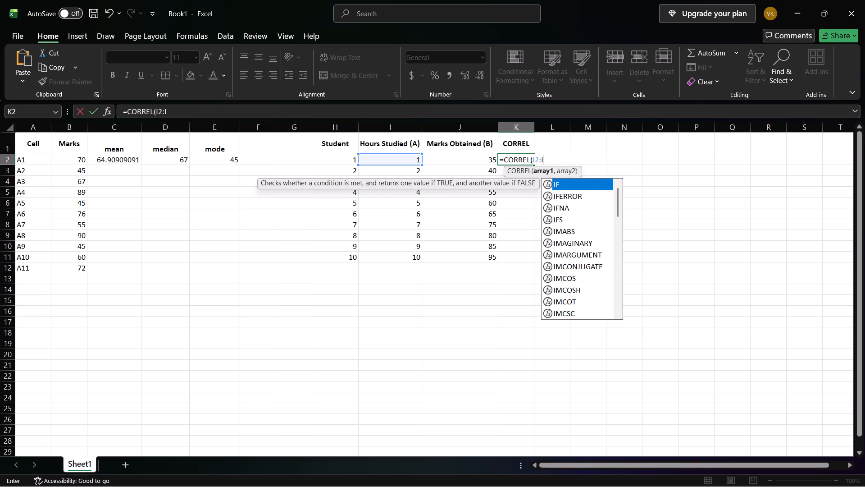
pyautogui.write('12')
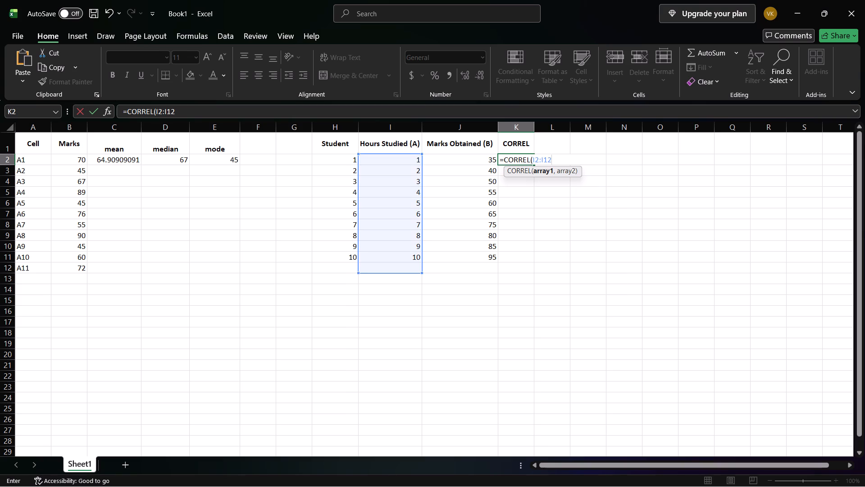
pyautogui.hotkey('shift', ':')
pyautogui.press('j')
pyautogui.press('2')
pyautogui.hotkey('shift', ':')
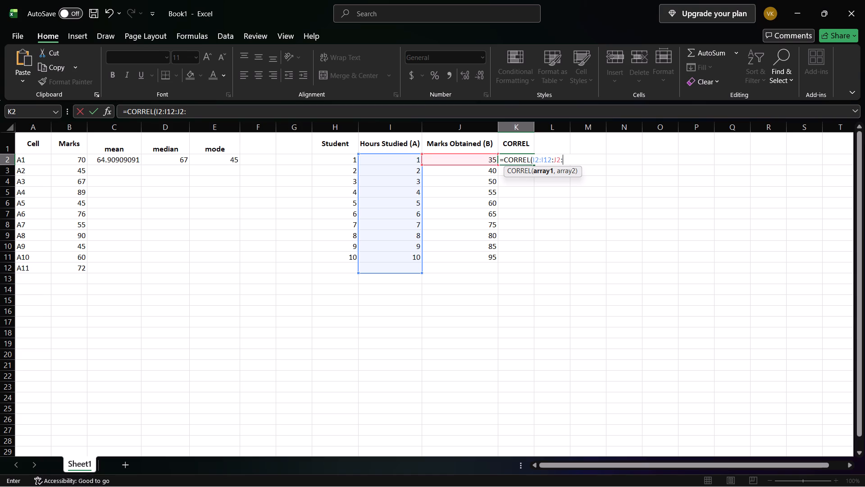
pyautogui.write('J12')
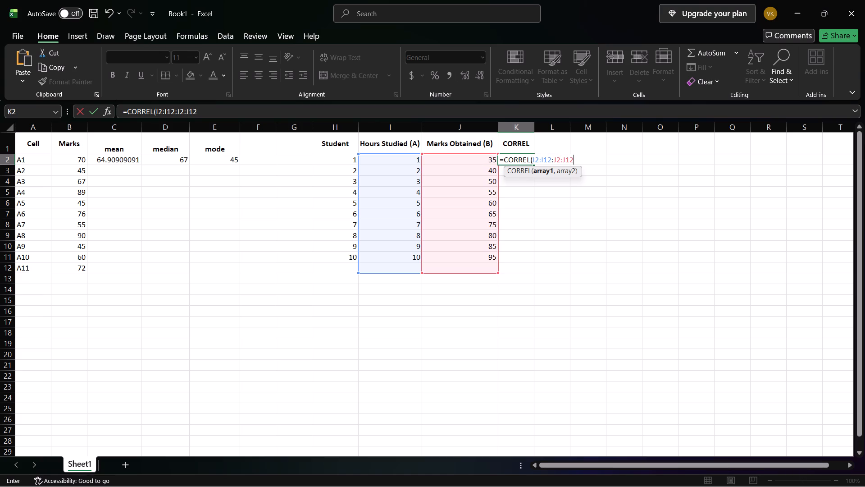
pyautogui.hotkey('shift', ')')
pyautogui.press('Return')
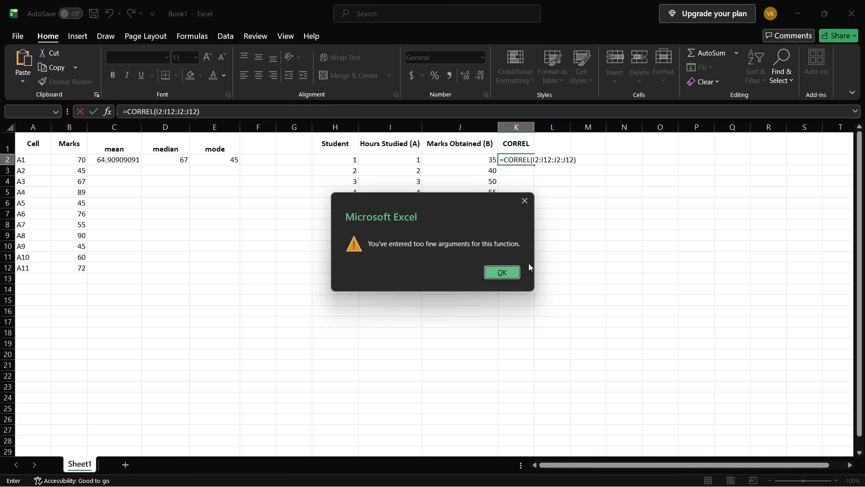
pyautogui.click(511, 271)
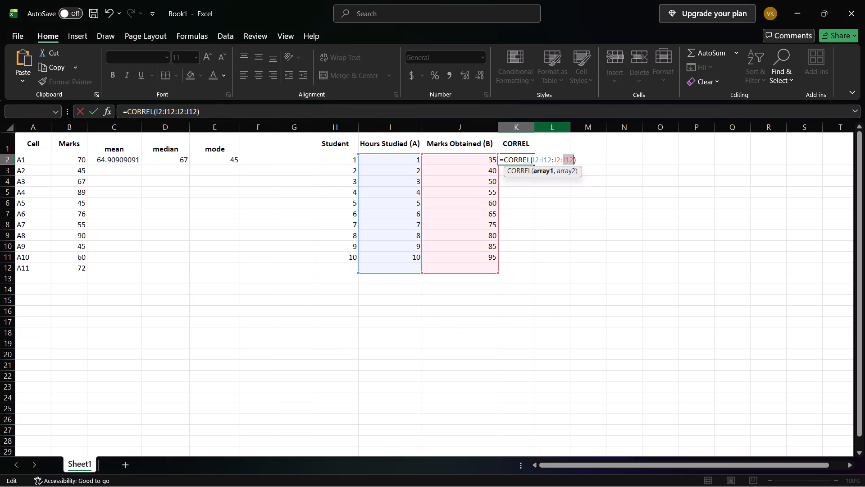
# Shorten both ranges in the K2 formula to end at row 11, giving =CORREL(I2:I11:J2:J11), and try to submit it.
pyautogui.click(539, 249)
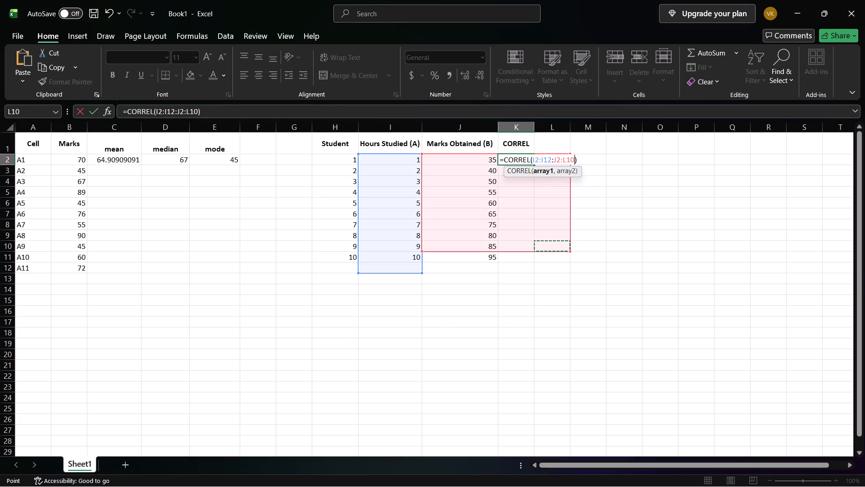
pyautogui.click(480, 264)
pyautogui.click(479, 259)
pyautogui.click(419, 259)
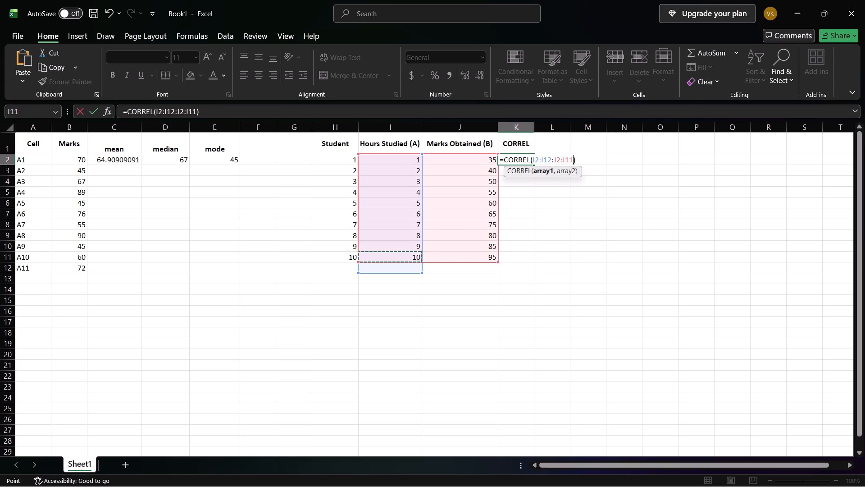
pyautogui.click(434, 260)
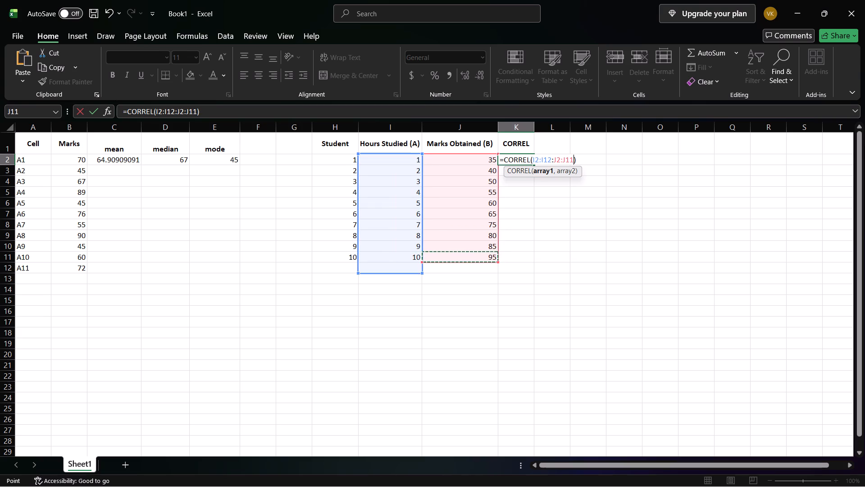
pyautogui.moveTo(422, 272); pyautogui.dragTo(423, 266)
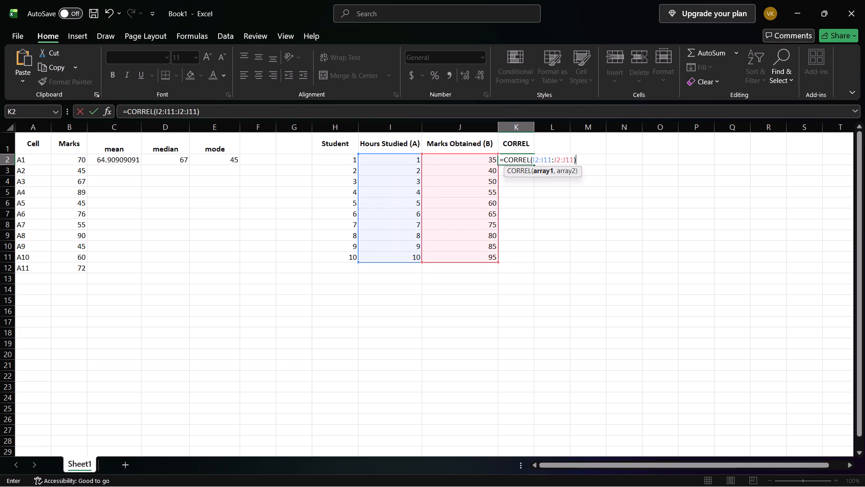
pyautogui.press('Return')
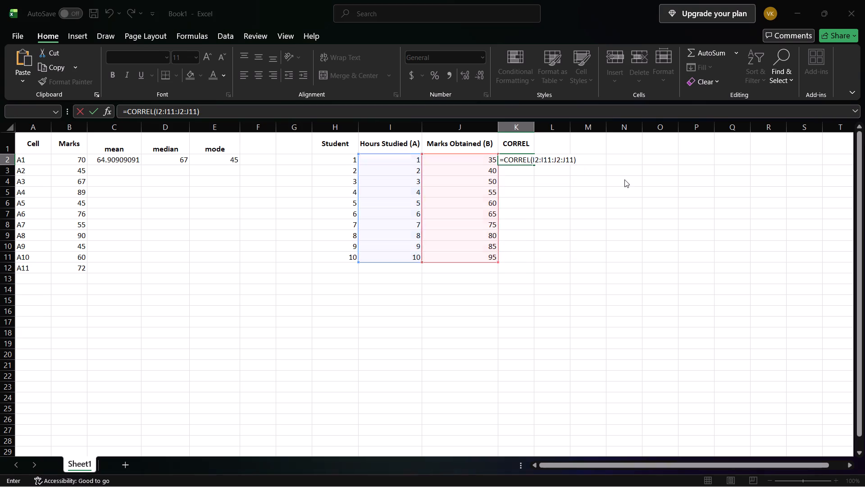
pyautogui.click(507, 271)
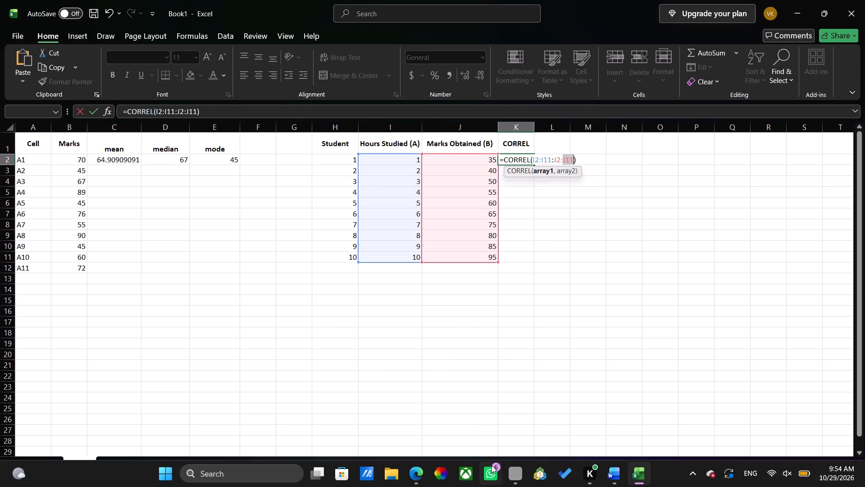
# Check the CORREL syntax in the manual PDF and correct the K2 formula to =CORREL(I2:I11,J2:J11).
pyautogui.click(391, 467)
pyautogui.click(408, 470)
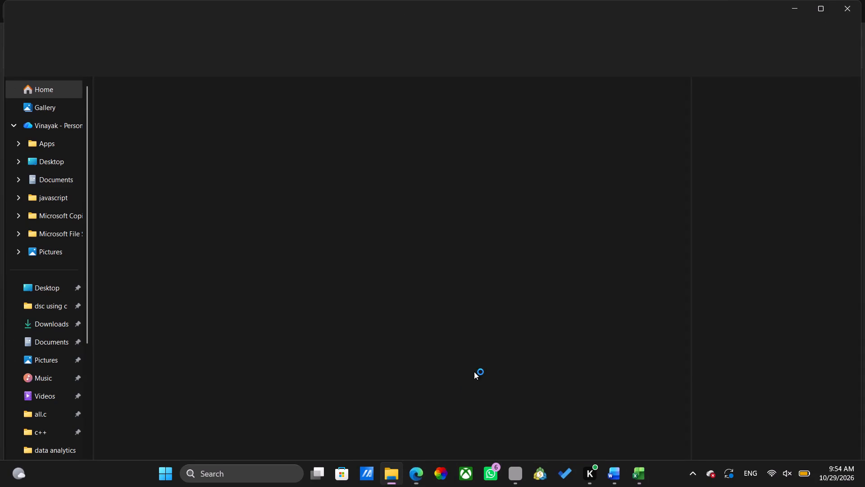
pyautogui.click(836, 11)
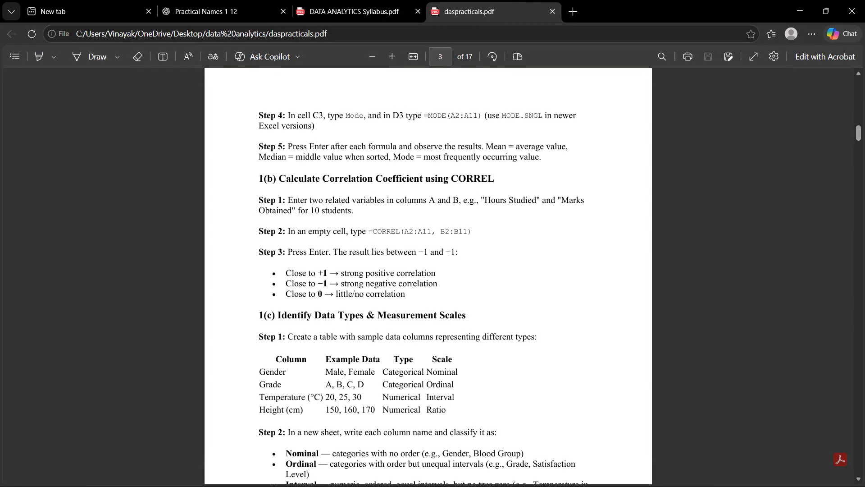
pyautogui.click(805, 0)
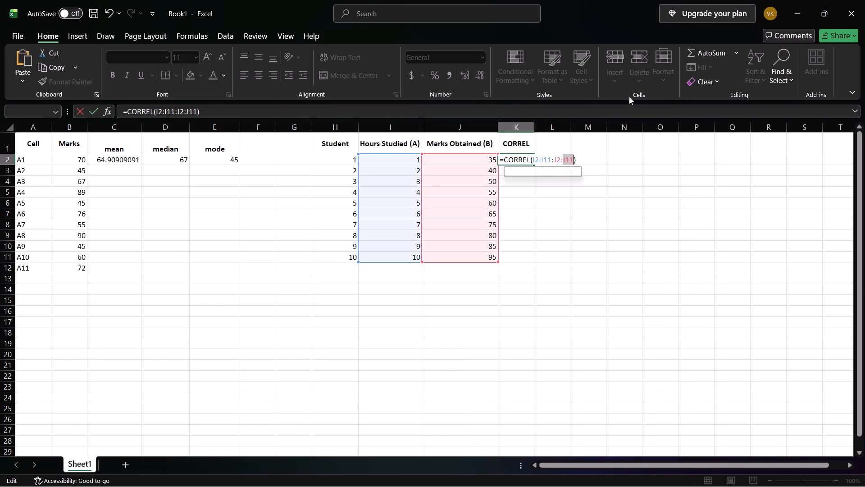
pyautogui.click(555, 159)
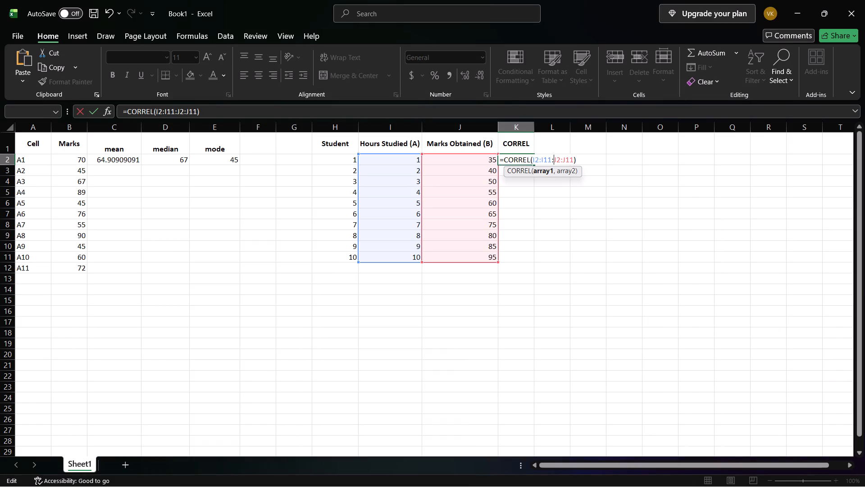
pyautogui.press('BackSpace')
pyautogui.press(',')
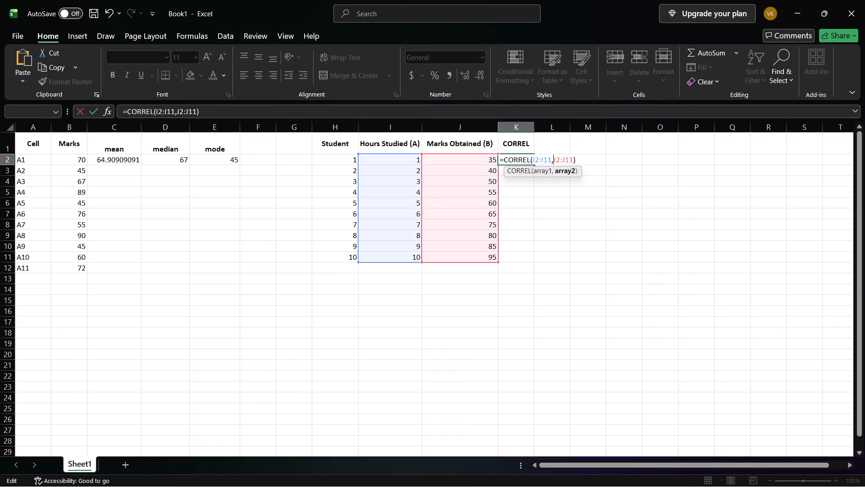
pyautogui.press('Return')
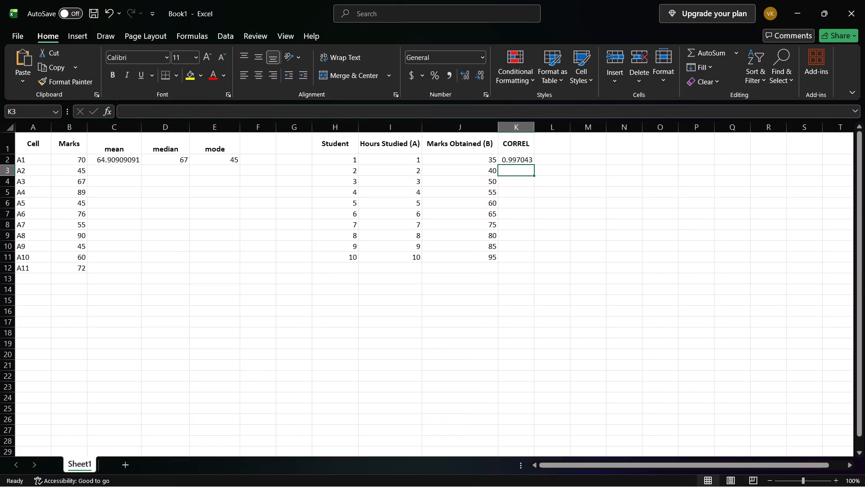
# Widen column K slightly to give the correlation result more room.
pyautogui.moveTo(534, 129); pyautogui.dragTo(540, 128)
pyautogui.click(525, 198)
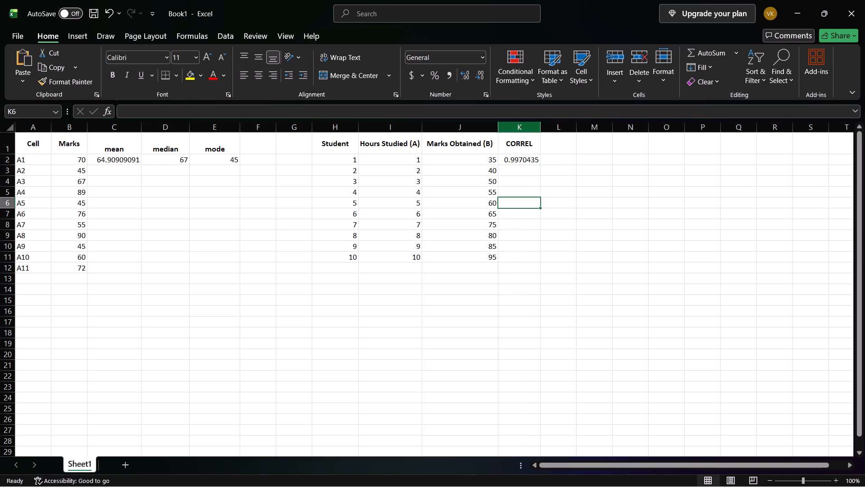
# Make the CORREL, mode, median and mean results in K2, E2, D2 and C2 bold.
pyautogui.click(533, 161)
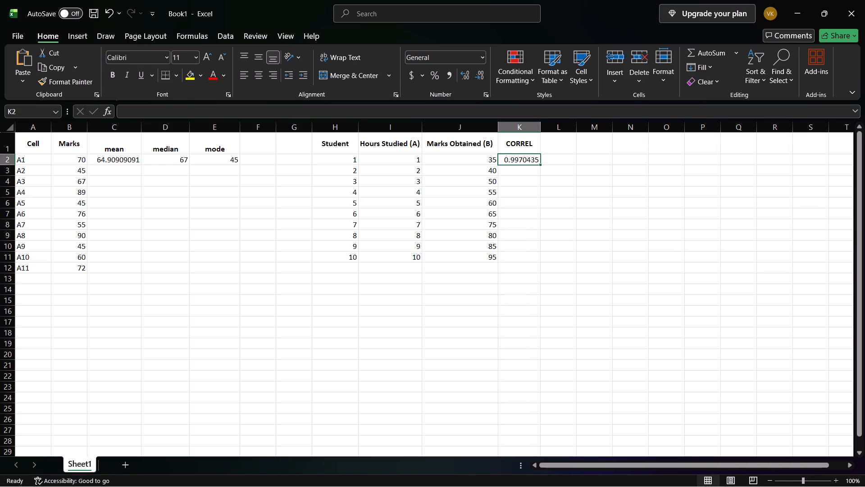
pyautogui.click(113, 76)
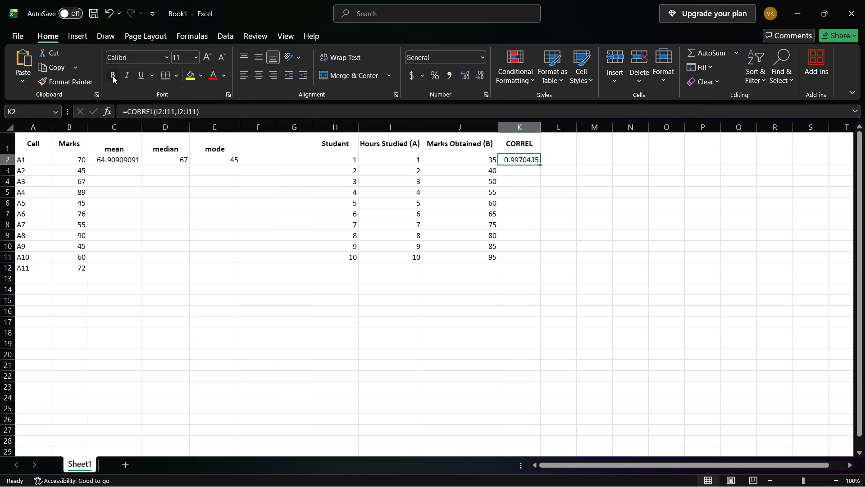
pyautogui.click(219, 162)
pyautogui.click(112, 75)
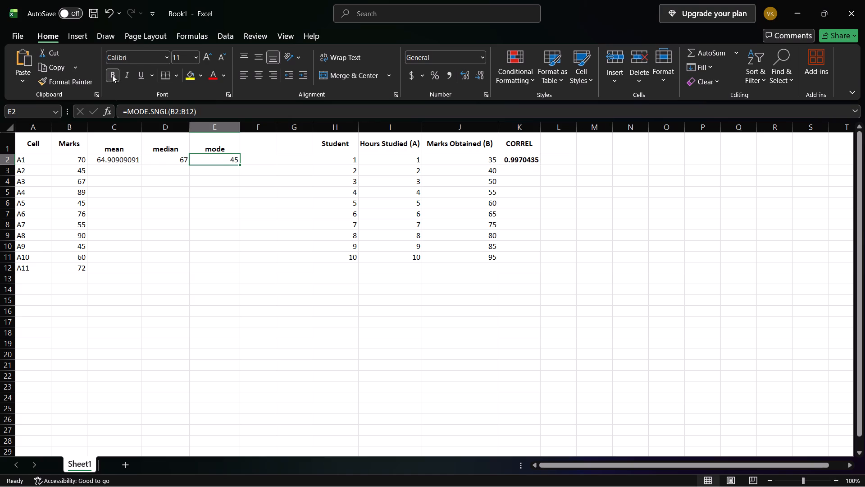
pyautogui.click(155, 159)
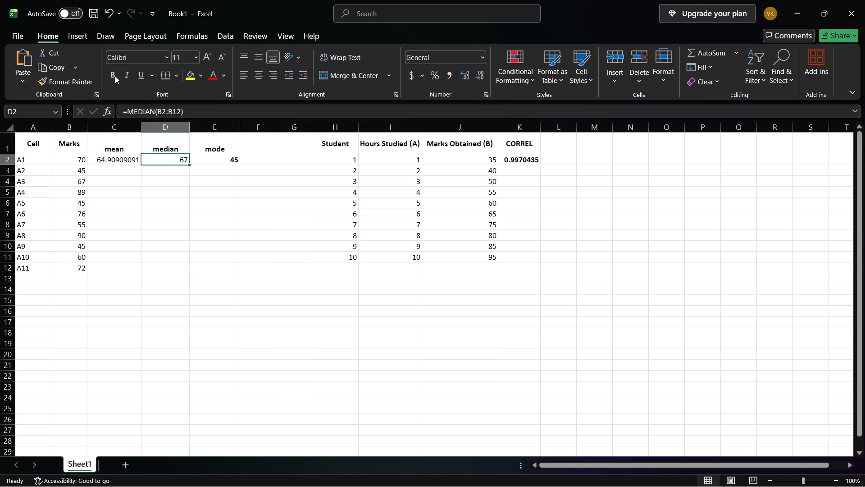
pyautogui.click(115, 76)
pyautogui.click(114, 161)
pyautogui.click(112, 73)
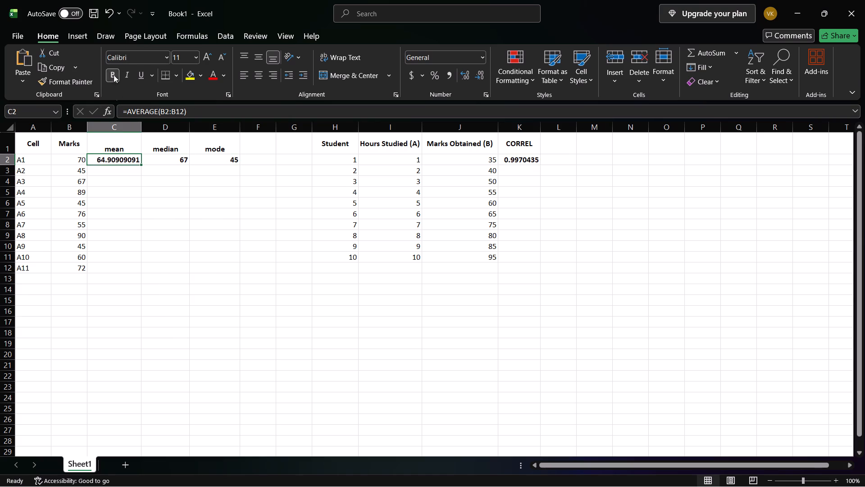
pyautogui.click(179, 225)
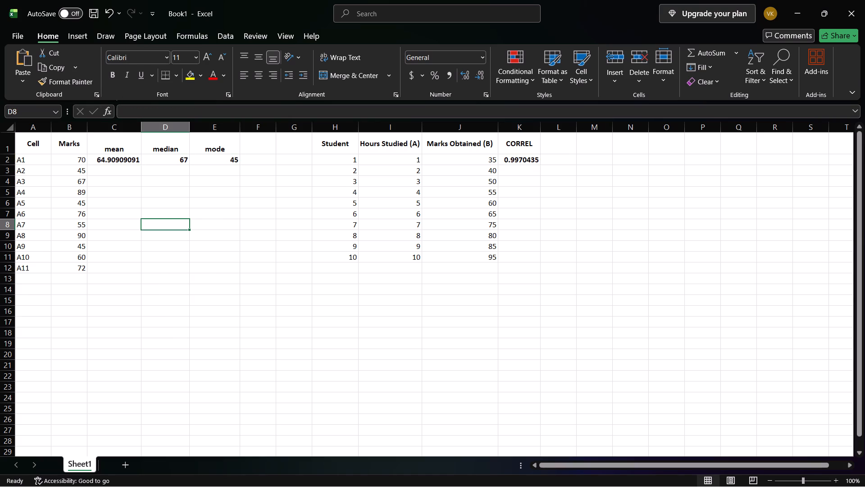
# Note the functions used below the mean, median and mode results: average() in C4, median() in D4 and mode() in E4.
pyautogui.click(80, 162)
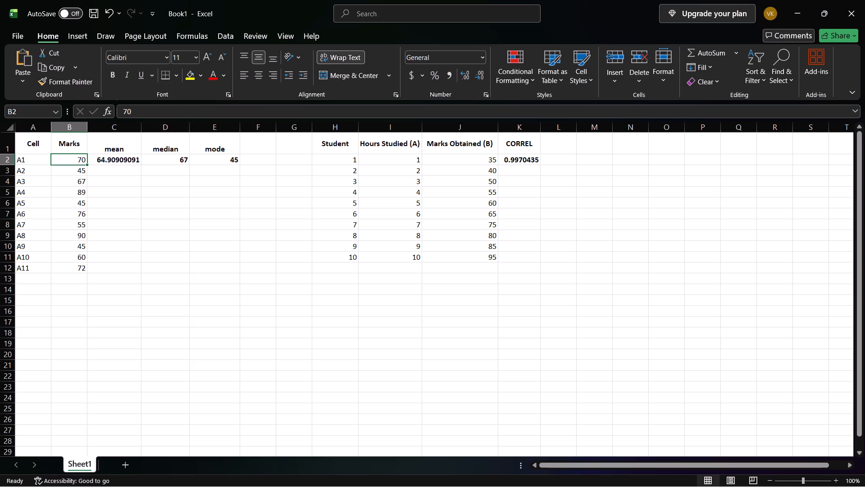
pyautogui.click(122, 183)
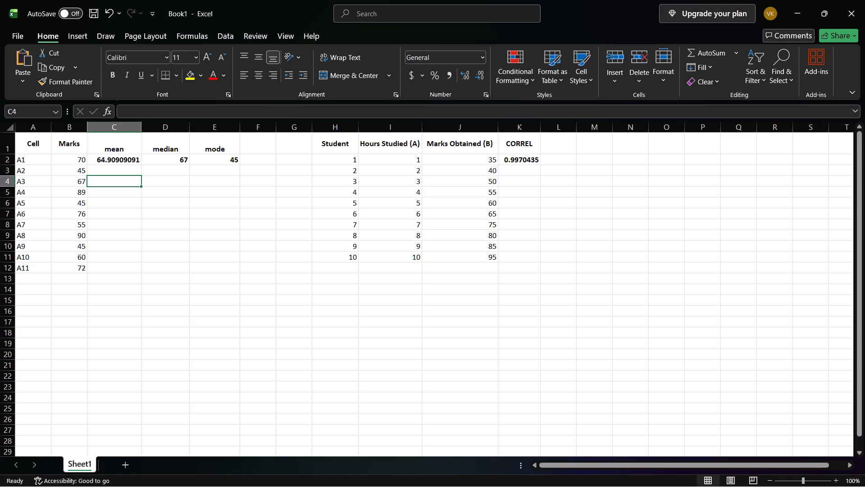
pyautogui.write('ave')
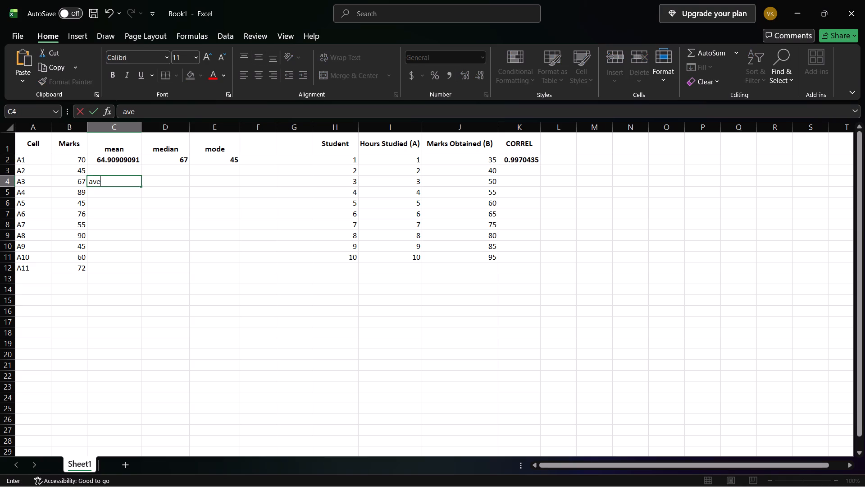
pyautogui.write('rage')
pyautogui.write('()')
pyautogui.click(168, 182)
pyautogui.write('median')
pyautogui.write('()')
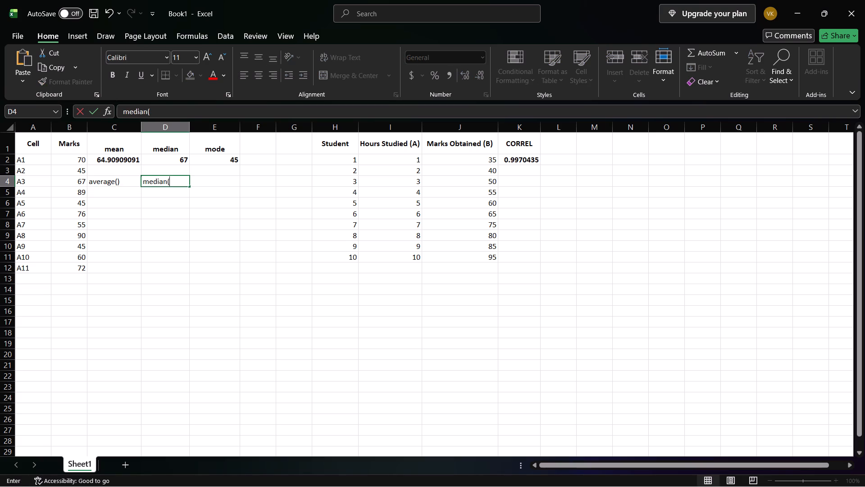
pyautogui.press('Right')
pyautogui.write('mode()')
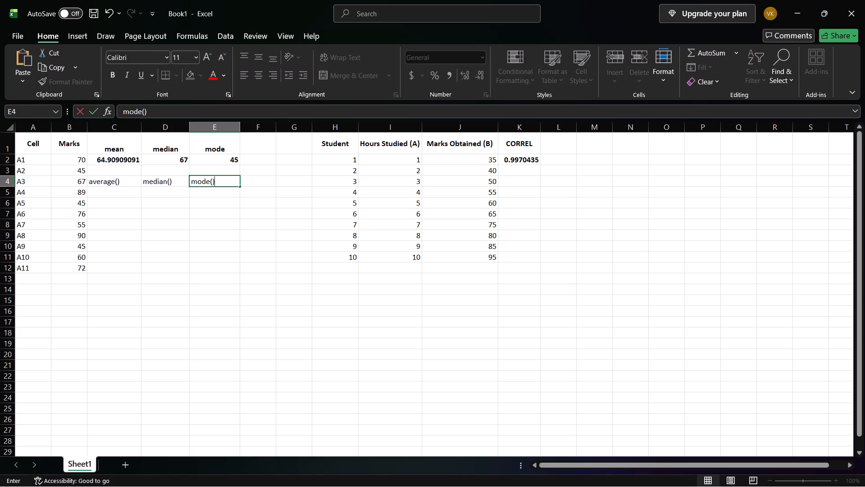
# Note the function name correl() in K4 below the correlation result.
pyautogui.click(522, 181)
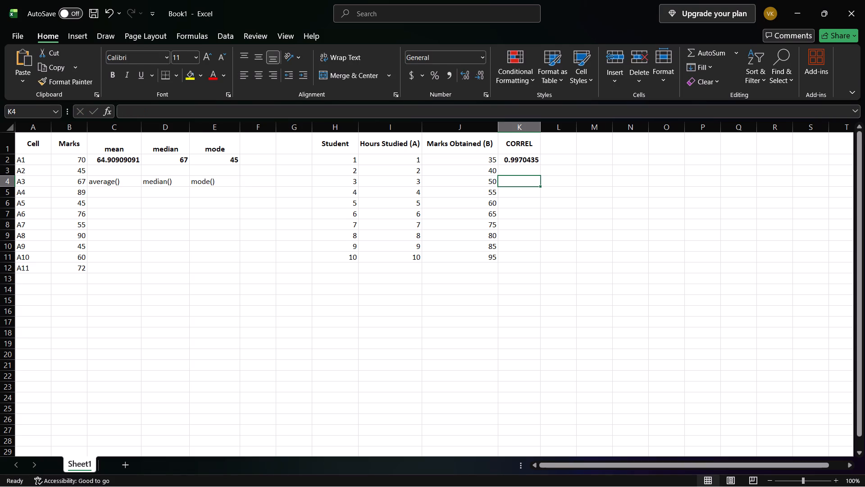
pyautogui.write('correl')
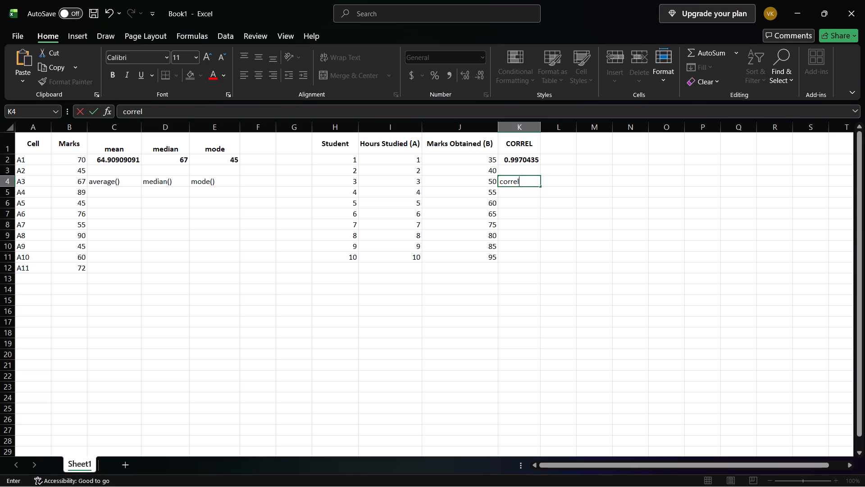
pyautogui.write('()')
pyautogui.click(574, 179)
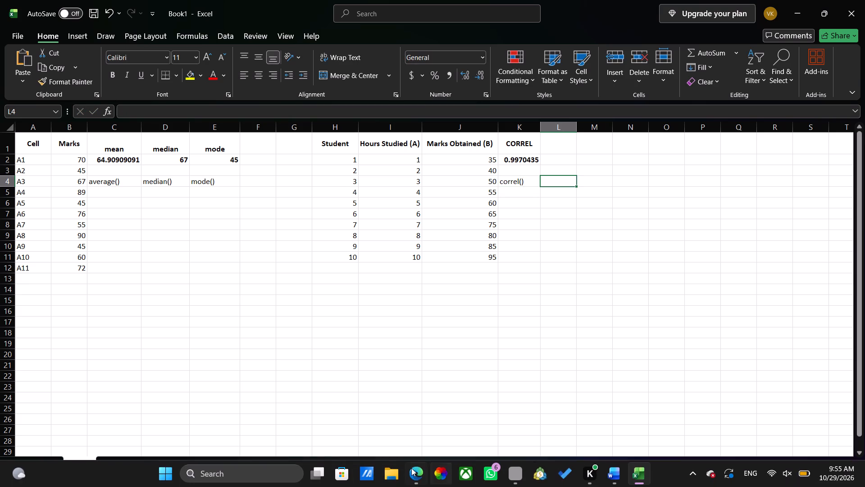
# Read in the manual PDF how to interpret correlation results close to +1, −1 and 0 in part 1(b).
pyautogui.click(411, 468)
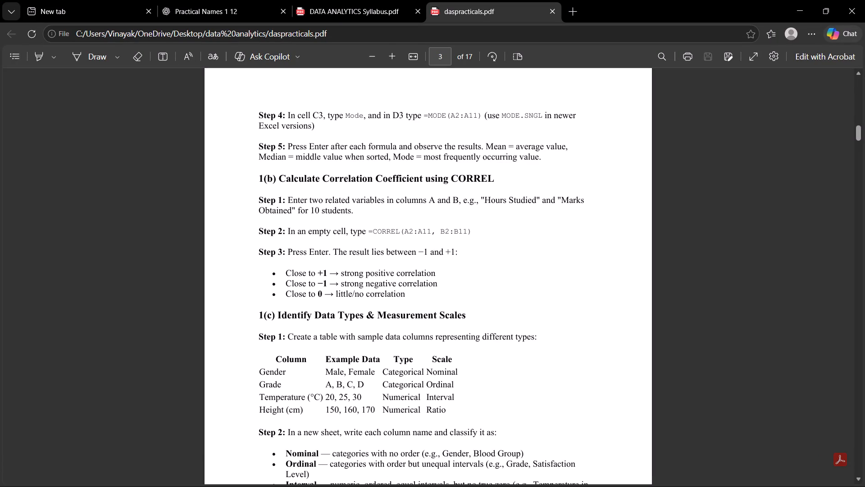
pyautogui.moveTo(287, 274); pyautogui.dragTo(328, 273)
pyautogui.click(328, 273)
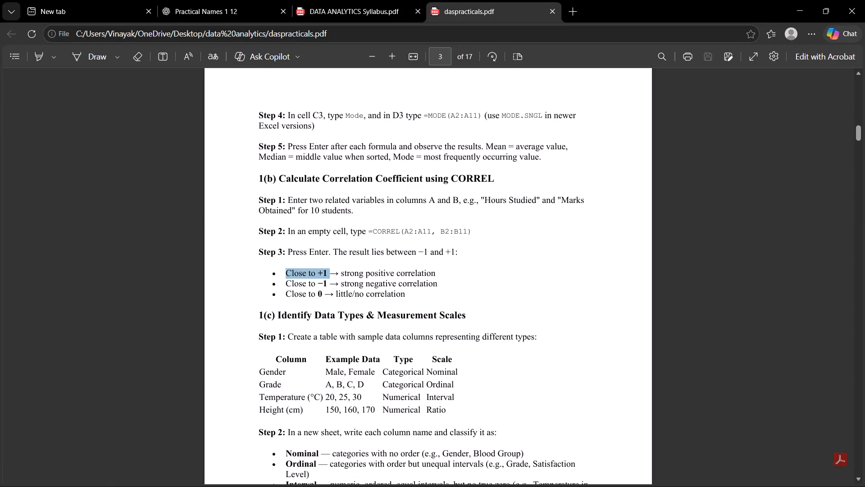
pyautogui.moveTo(342, 270); pyautogui.dragTo(446, 271)
pyautogui.click(446, 271)
pyautogui.moveTo(341, 280); pyautogui.dragTo(444, 280)
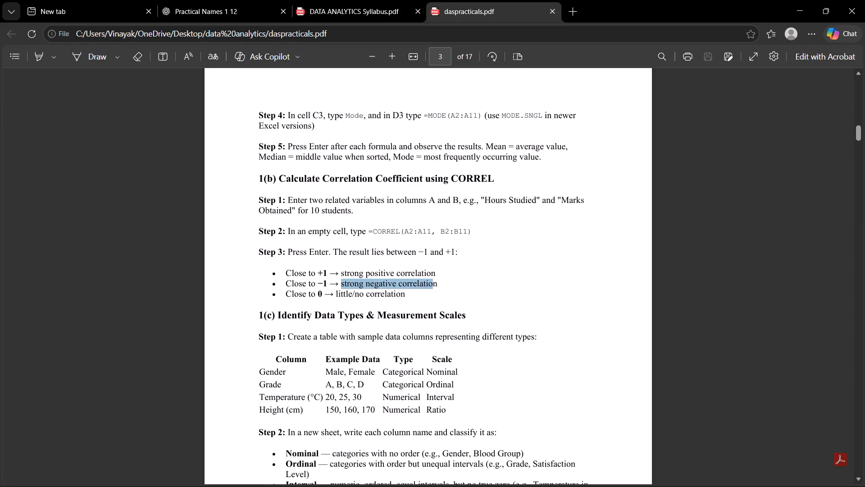
pyautogui.moveTo(444, 280); pyautogui.dragTo(448, 280)
pyautogui.click(446, 282)
pyautogui.moveTo(441, 282); pyautogui.dragTo(341, 280)
pyautogui.moveTo(341, 280); pyautogui.dragTo(339, 280)
pyautogui.moveTo(330, 294); pyautogui.dragTo(418, 294)
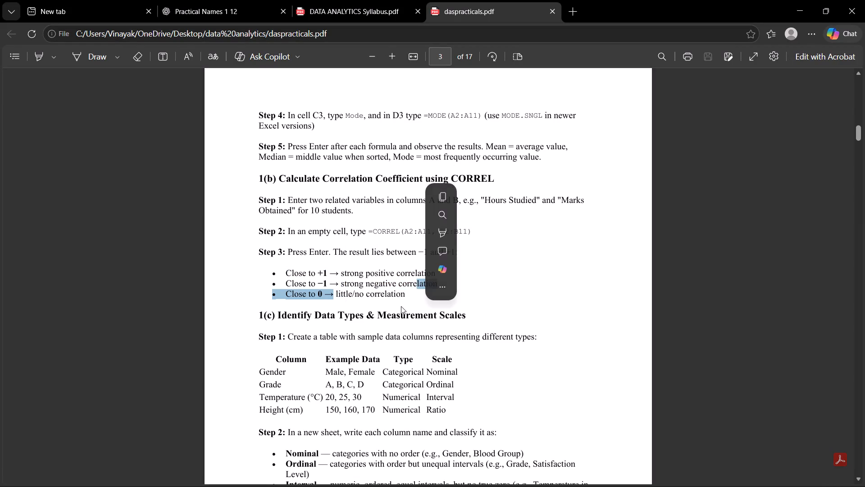
pyautogui.click(402, 300)
pyautogui.moveTo(407, 295); pyautogui.dragTo(337, 290)
pyautogui.click(337, 297)
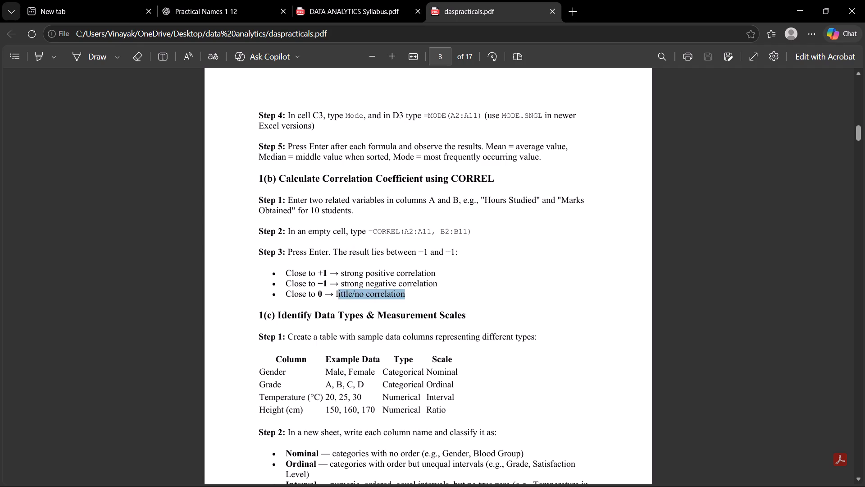
# Read part 1(c), Identify Data Types & Measurement Scales, in the manual, including its sample table and classification steps.
pyautogui.scroll(-2, 317, 315)
pyautogui.moveTo(259, 198); pyautogui.dragTo(464, 198)
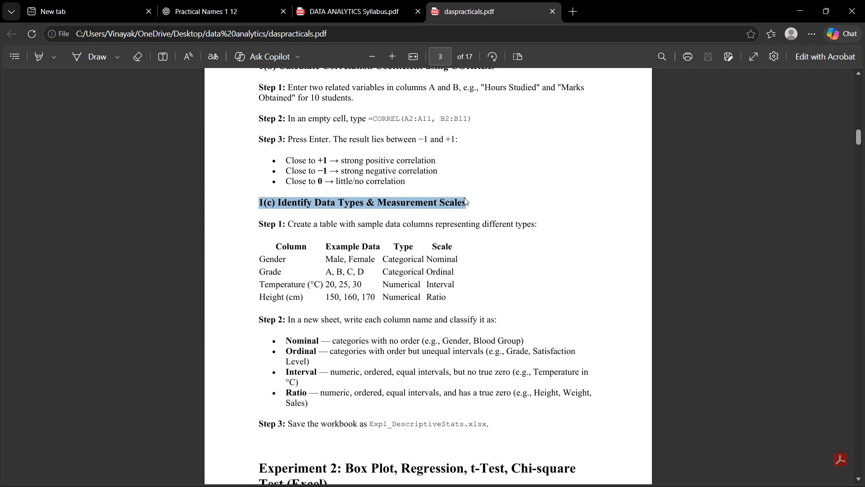
pyautogui.click(464, 198)
pyautogui.scroll(-1, 297, 224)
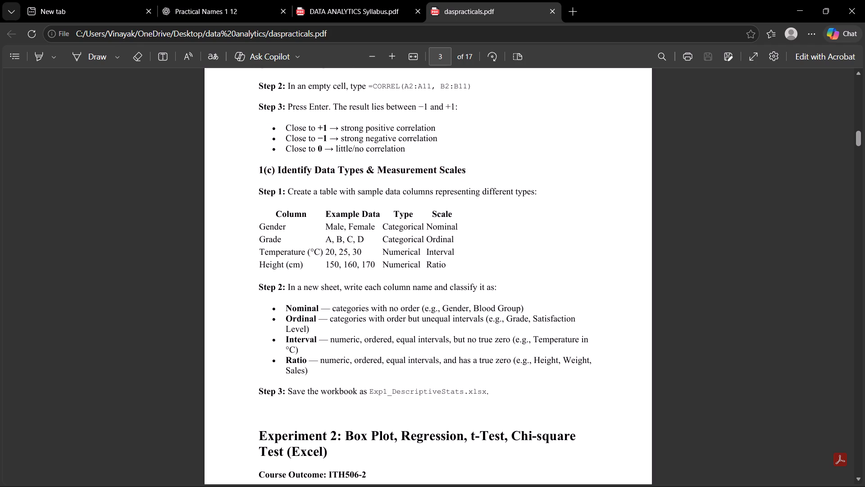
pyautogui.scroll(-1, 297, 224)
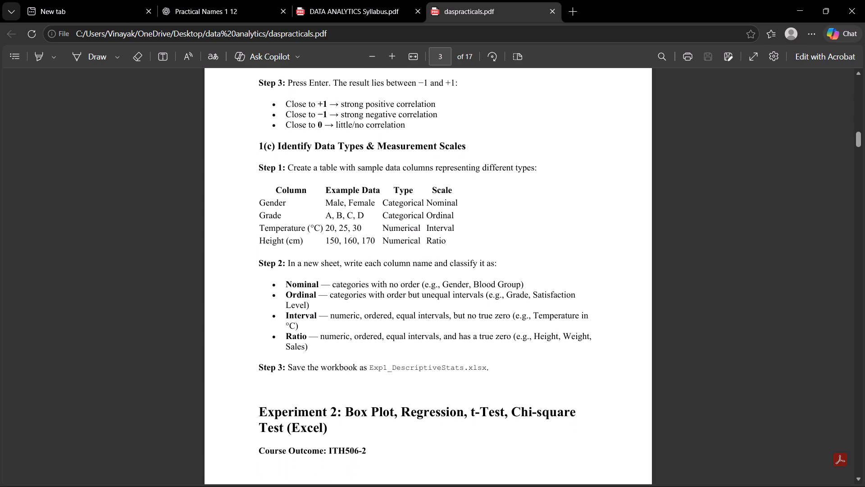
pyautogui.scroll(-1, 297, 224)
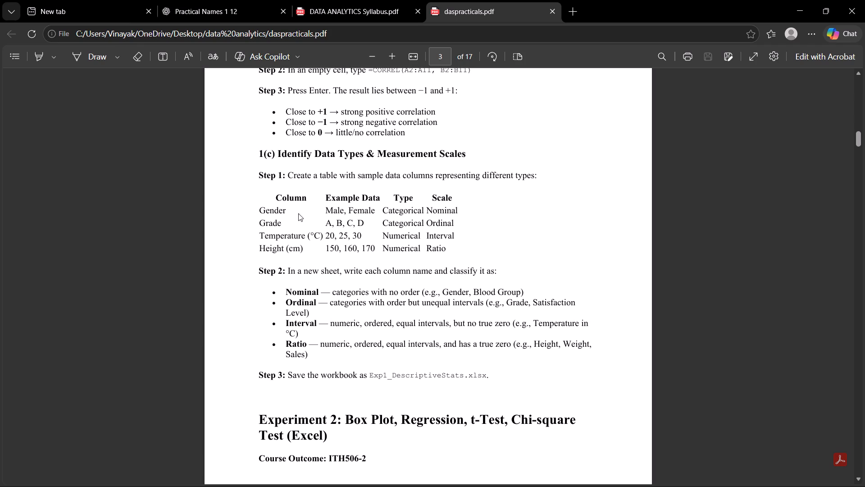
pyautogui.moveTo(277, 198); pyautogui.dragTo(442, 248)
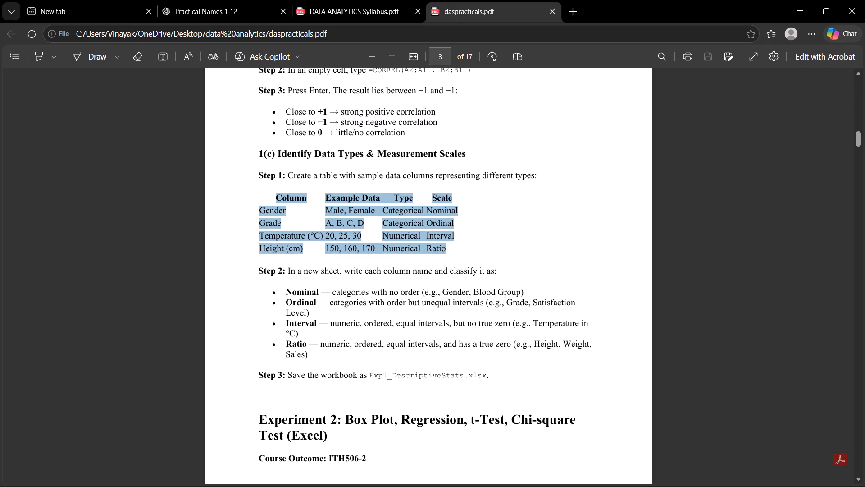